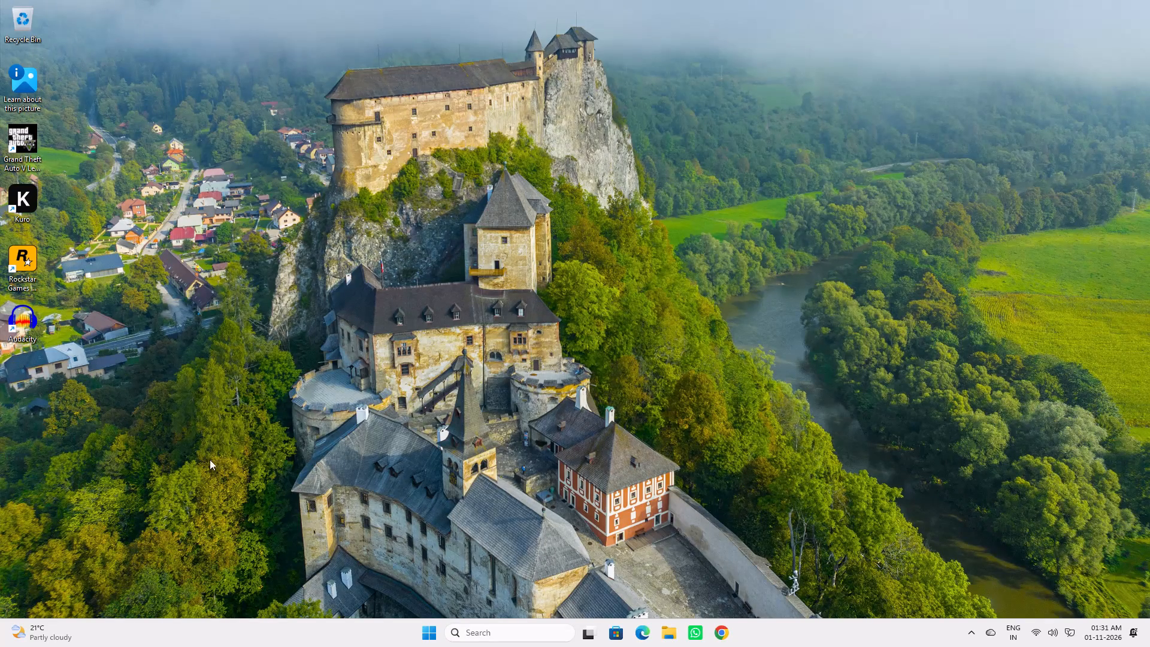
Open Audacity, skip recovering the unsaved projects and dismiss the welcome window to reach an empty project.
double_click(25, 318)
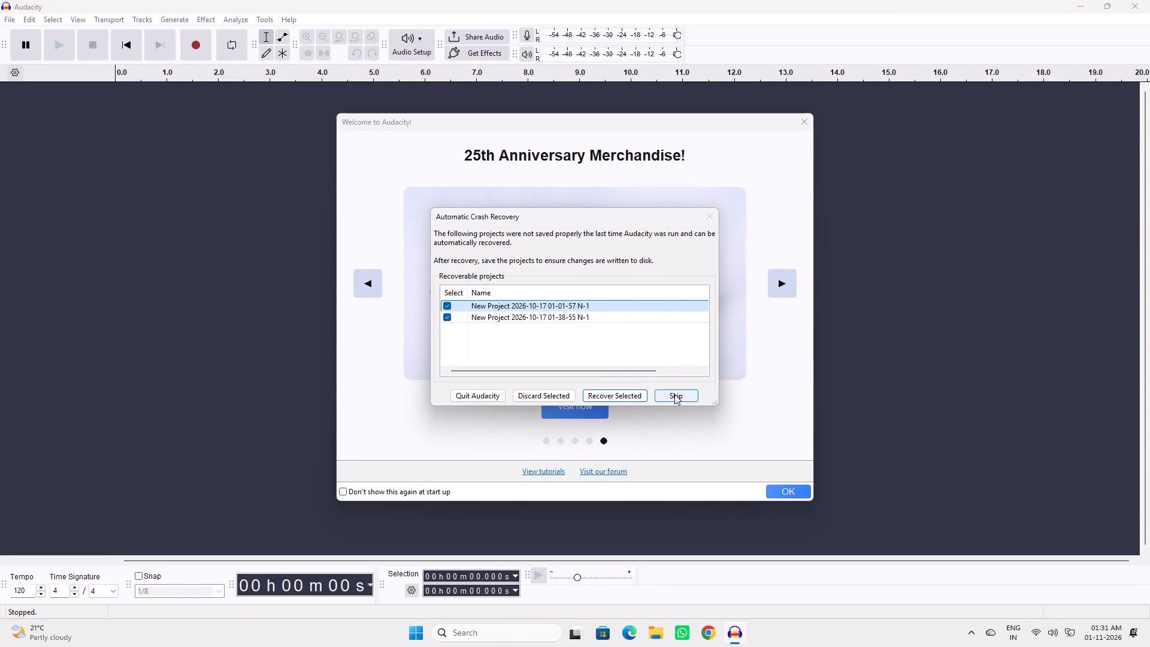
left_click(674, 394)
left_click(789, 500)
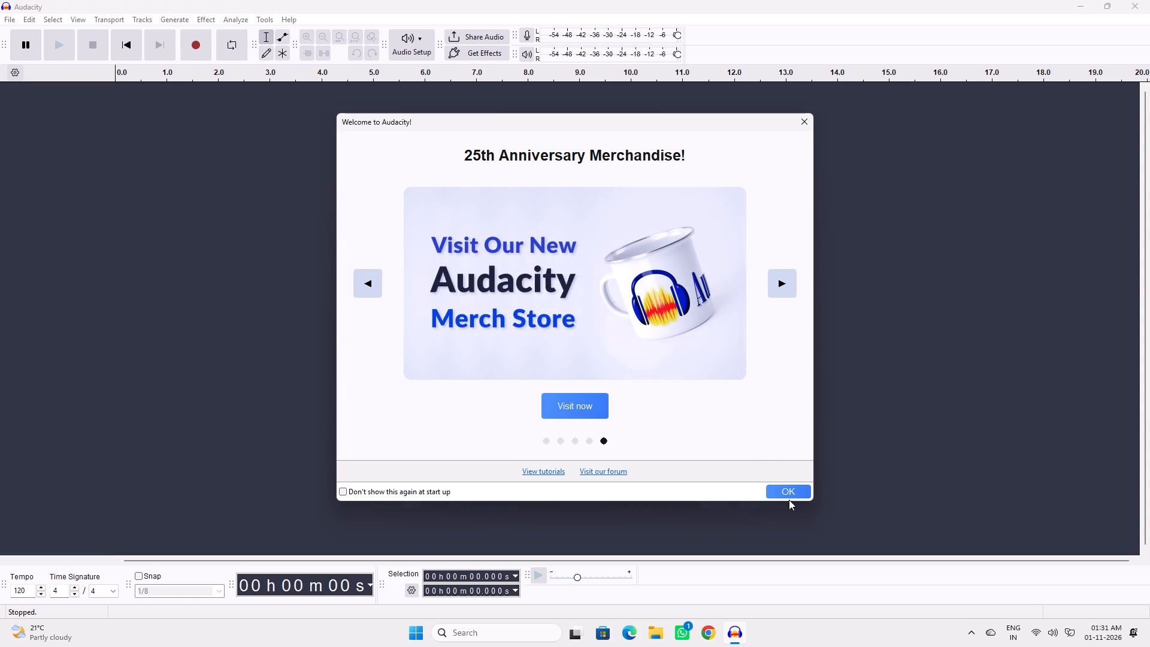
left_click(783, 490)
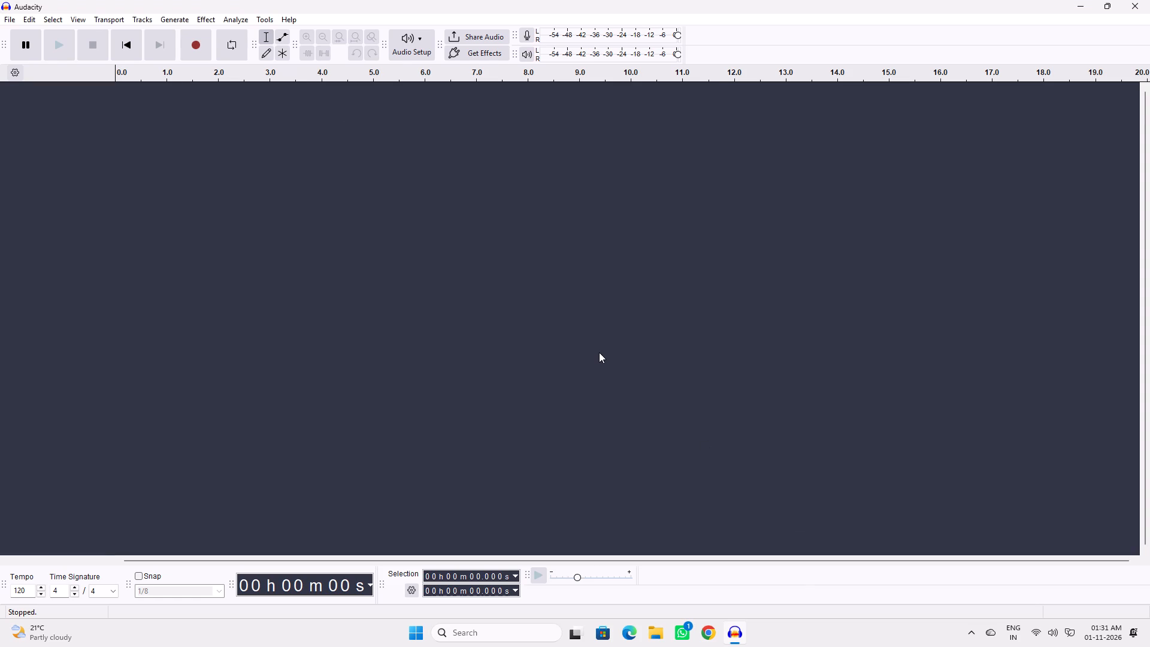
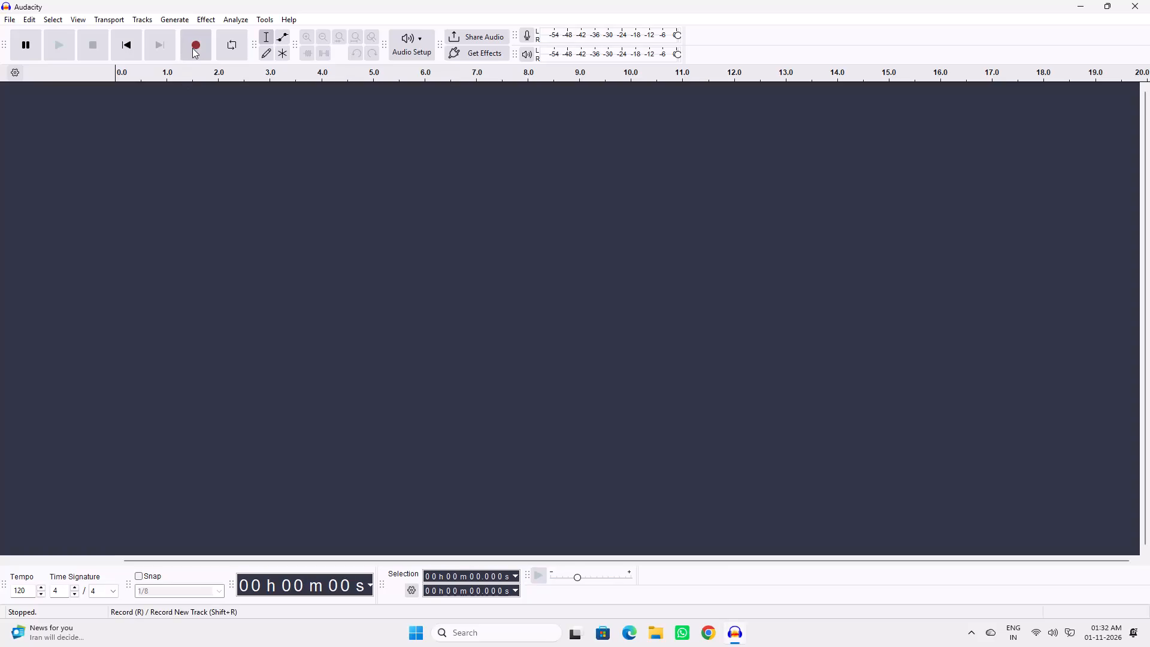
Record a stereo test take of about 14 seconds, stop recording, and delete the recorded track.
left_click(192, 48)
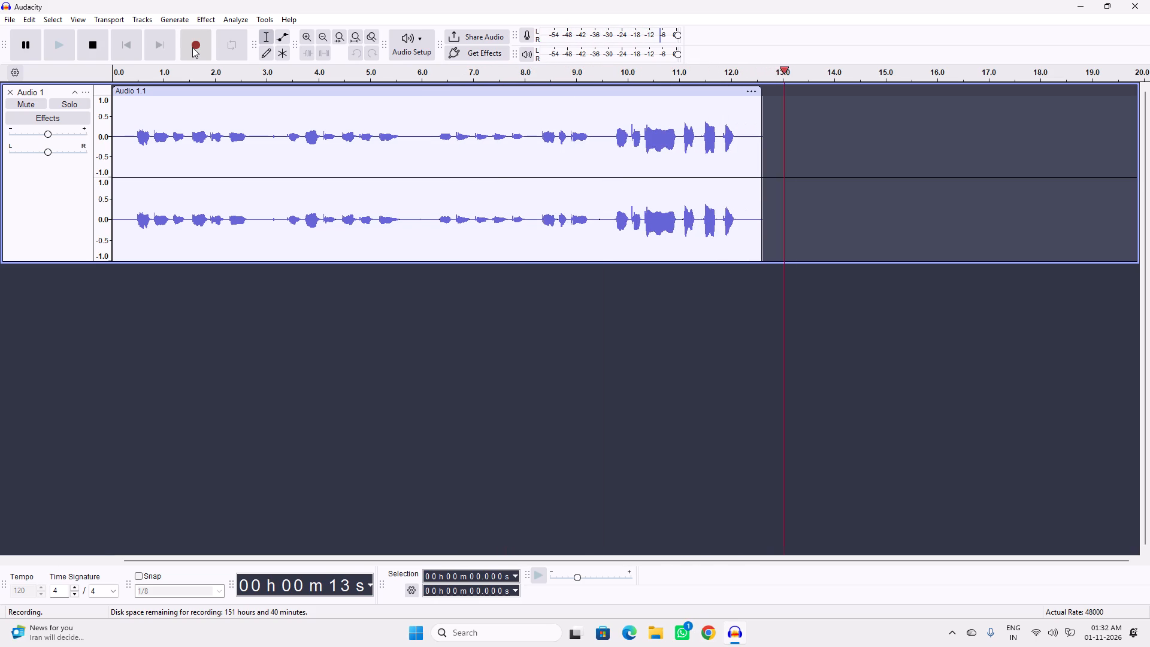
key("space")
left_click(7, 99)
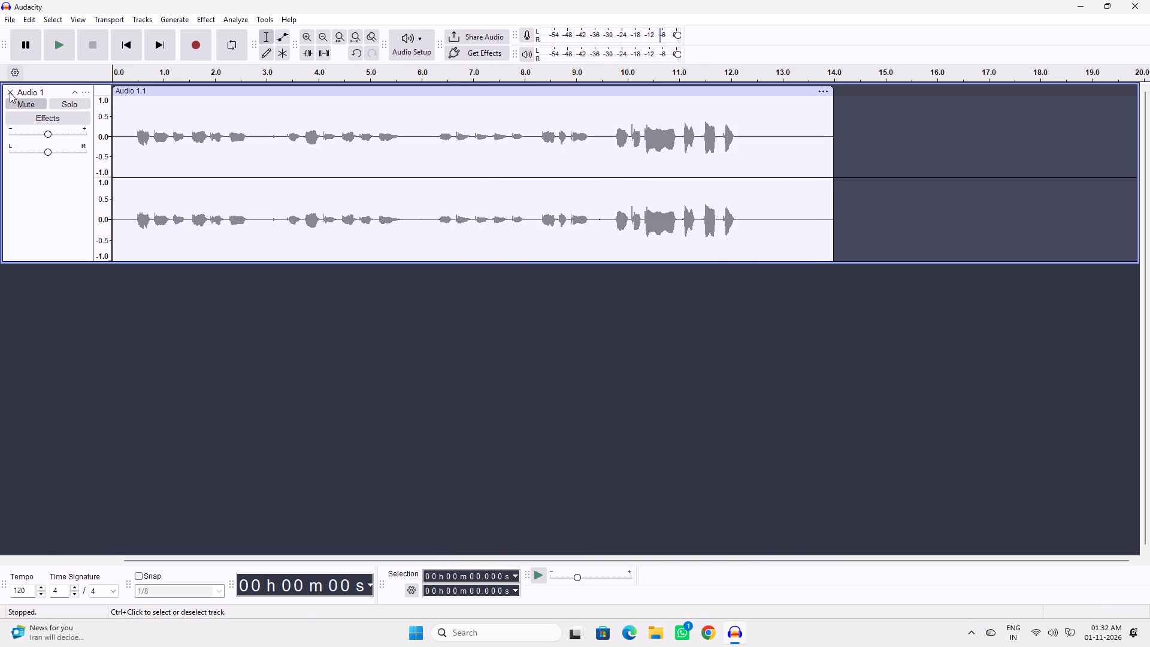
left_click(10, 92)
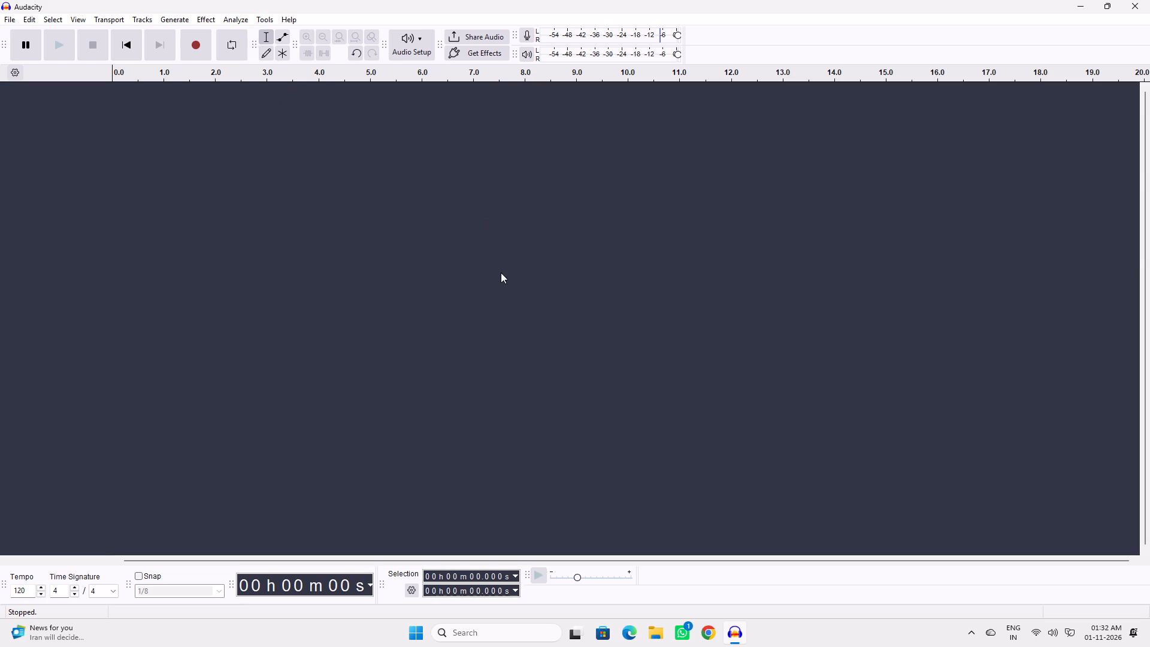
Examine the audio settings, including the playback device and project sample rate choices, and close them without changing anything.
left_click(411, 50)
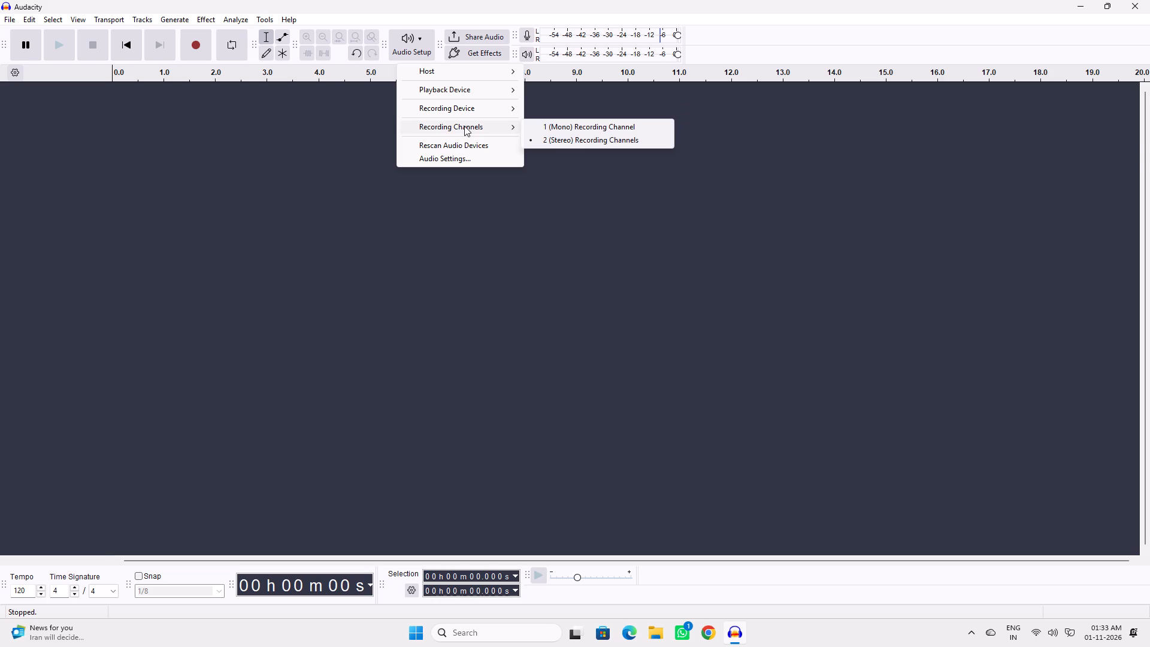
left_click(463, 158)
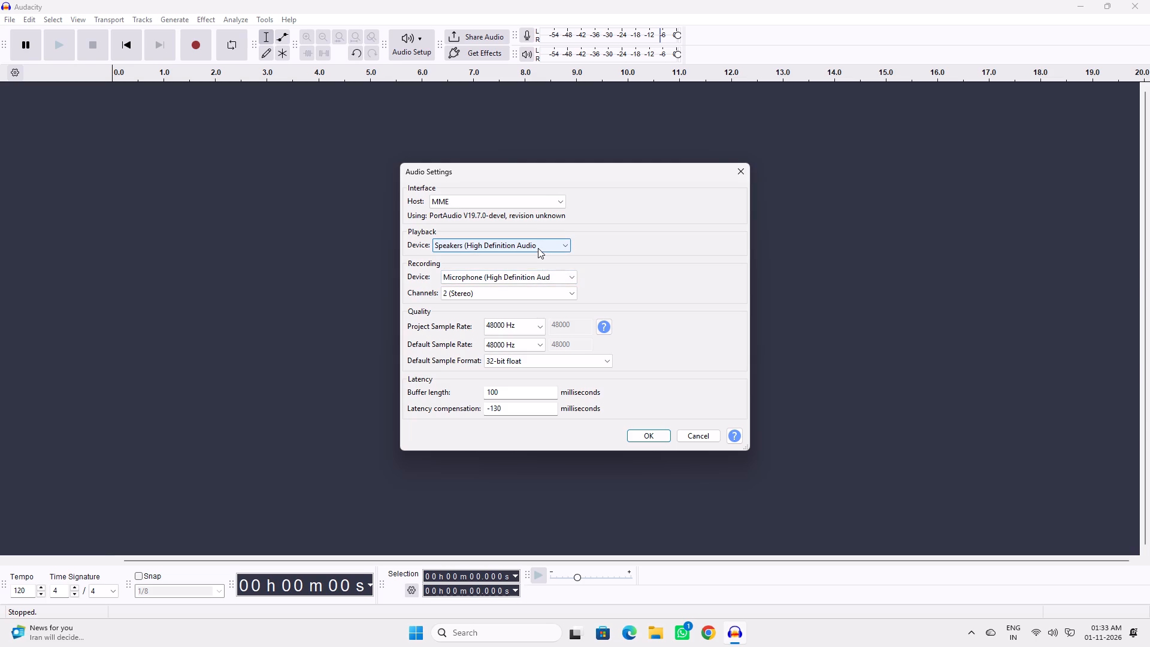
left_click(538, 248)
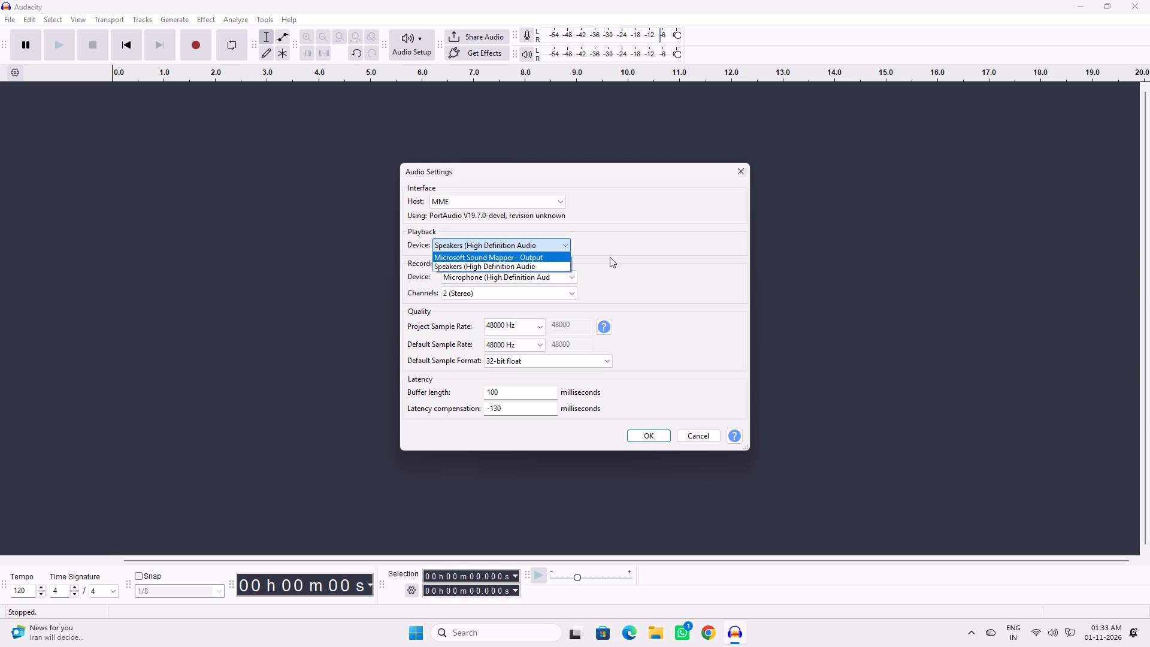
left_click(646, 259)
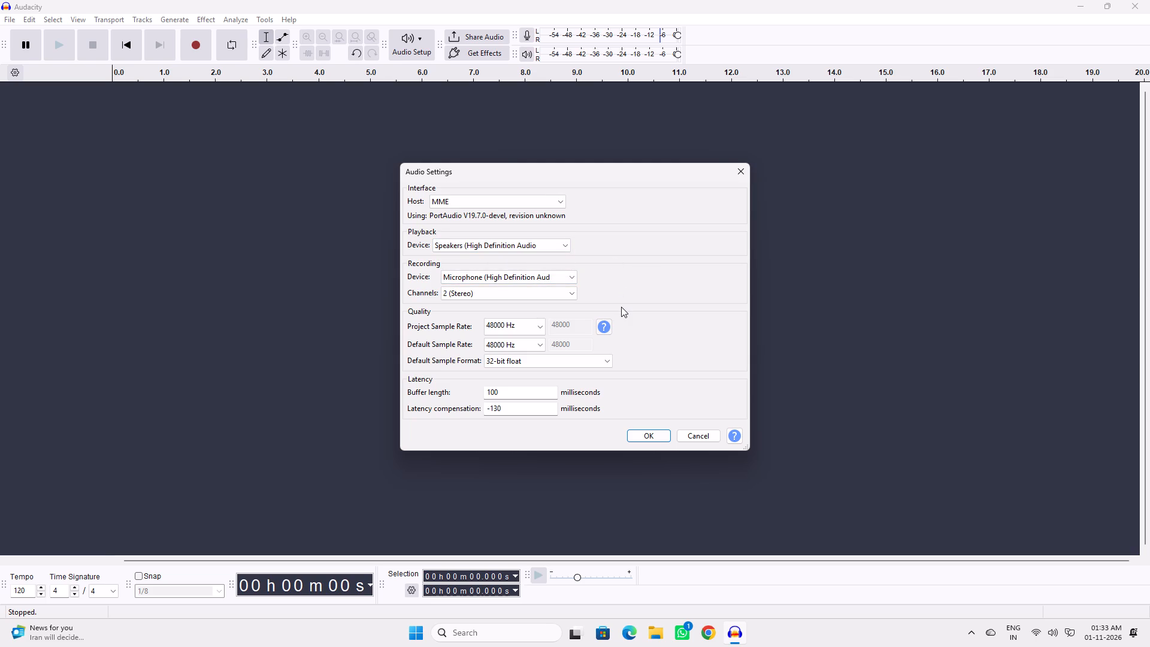
left_click(520, 322)
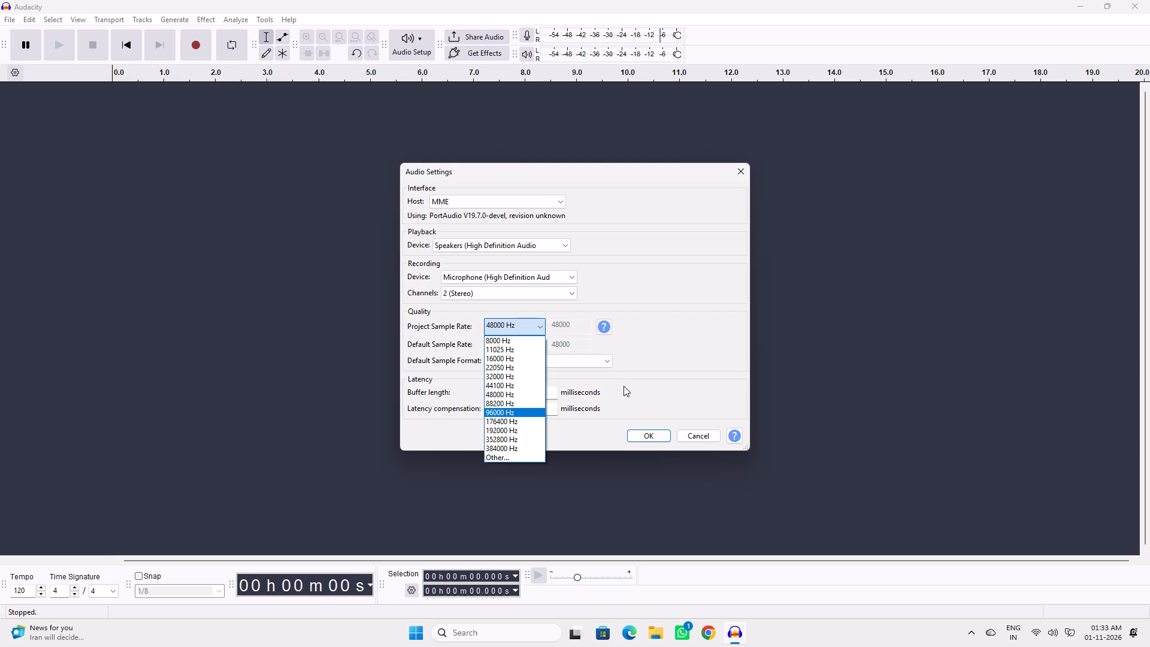
left_click(645, 325)
left_click(697, 431)
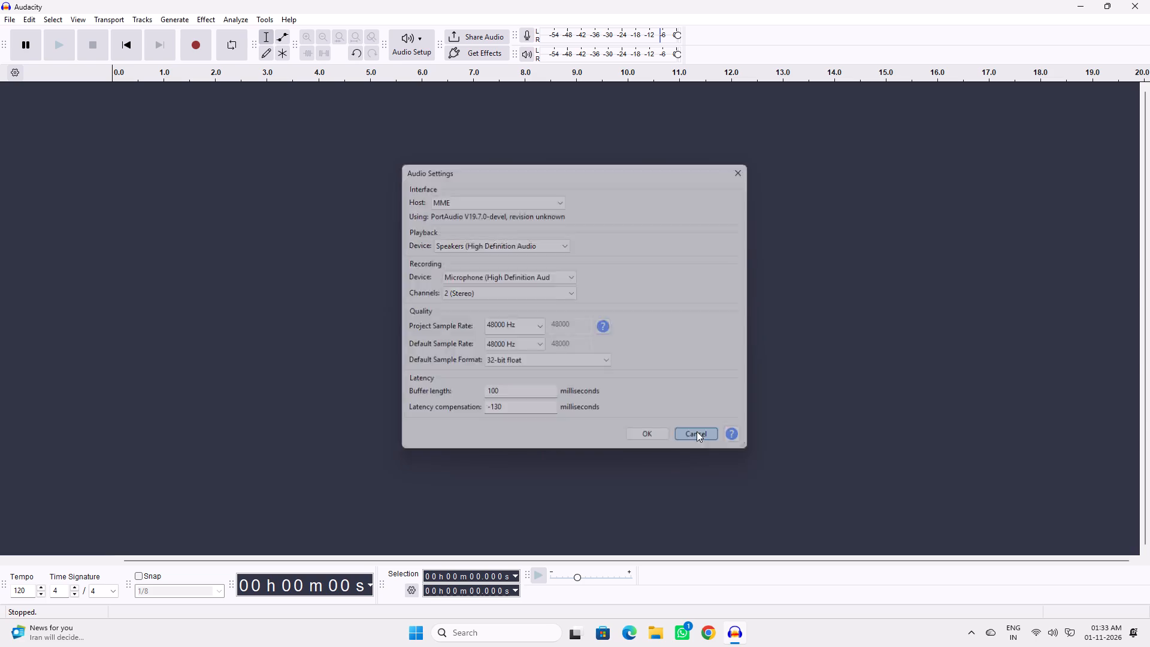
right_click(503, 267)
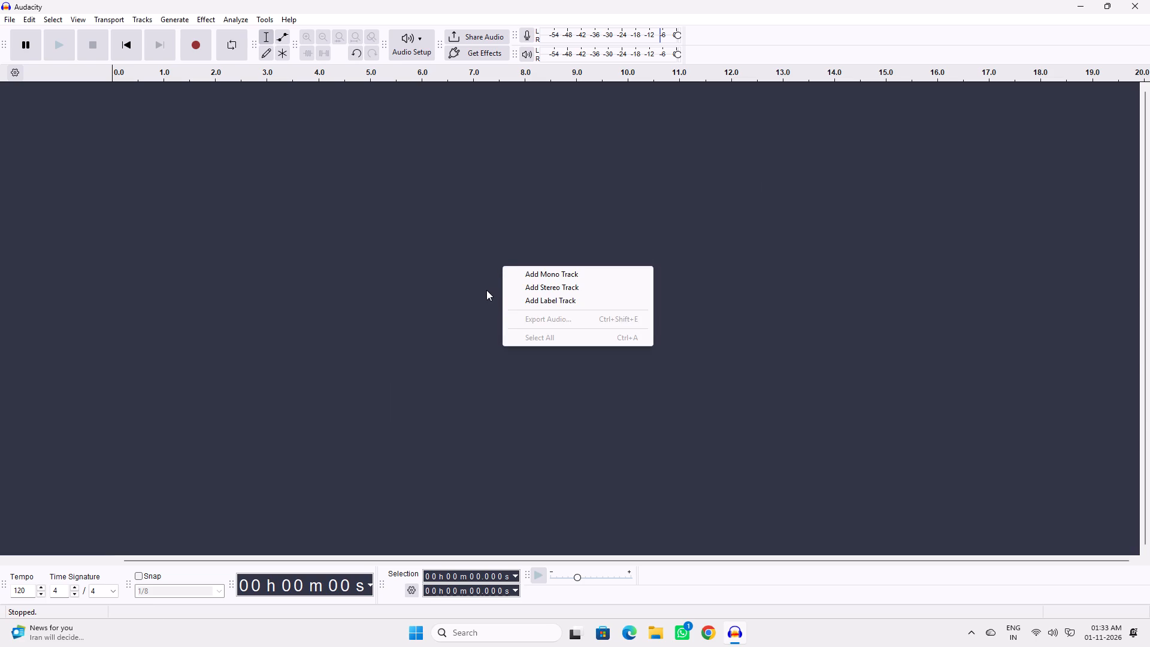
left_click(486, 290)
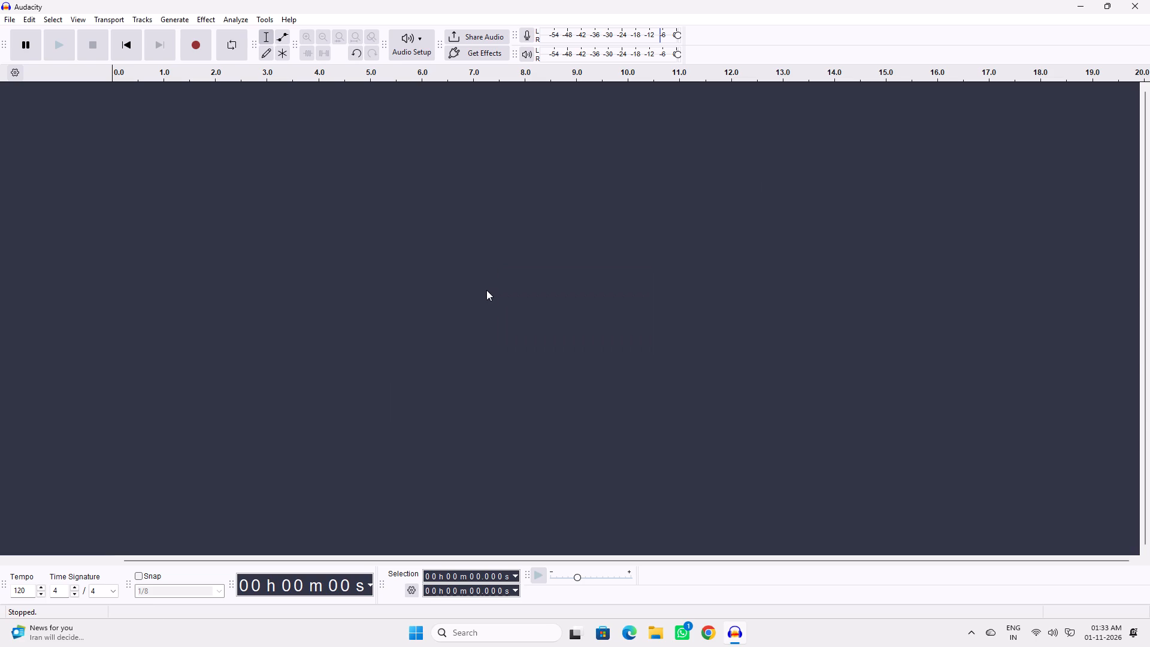
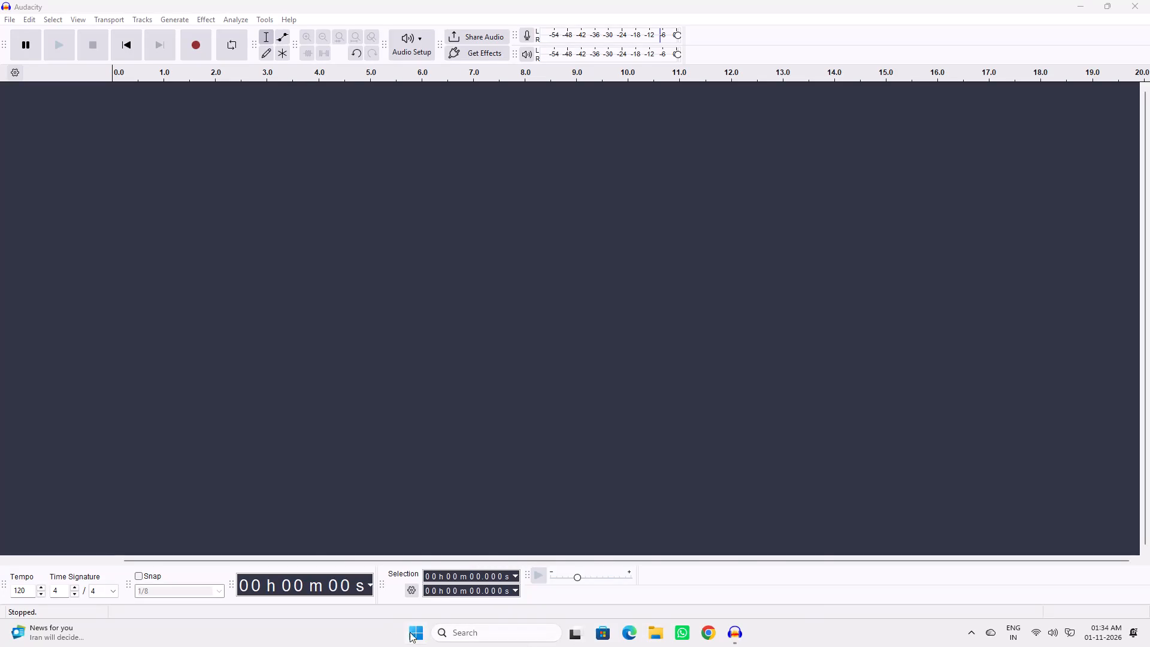
Open Notepad over the Audacity project and bring up the beginning of the script about Michael's 50 bodyguards.
left_click(411, 631)
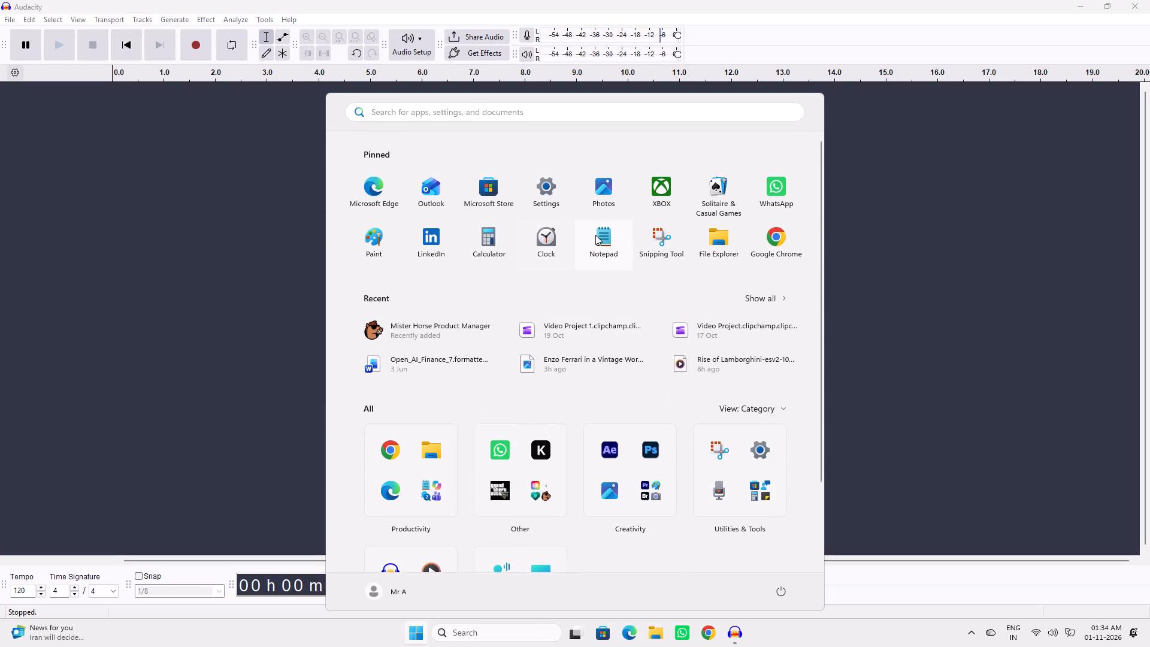
left_click(600, 238)
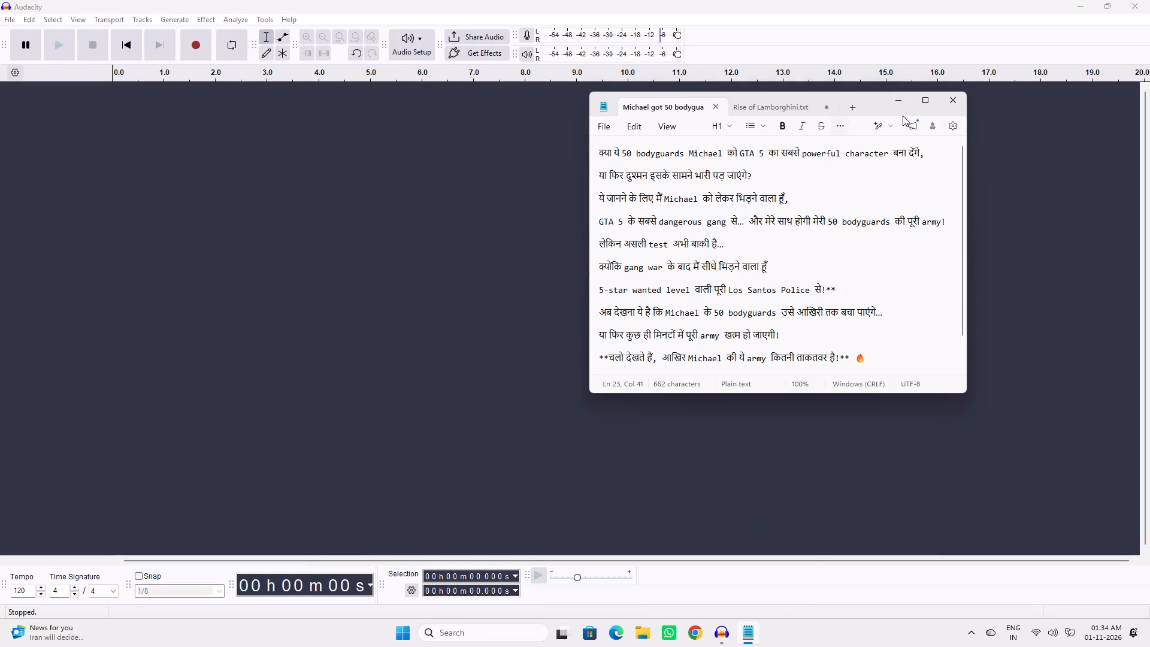
scroll(758, 226, "up", 1)
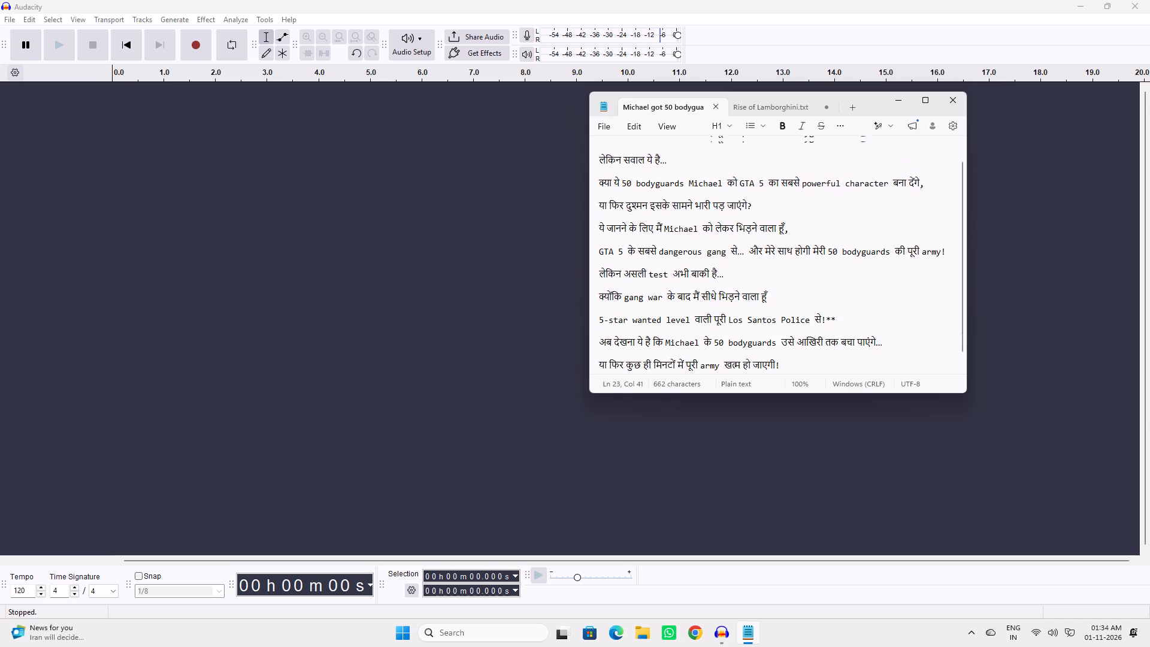
scroll(824, 217, "up", 2)
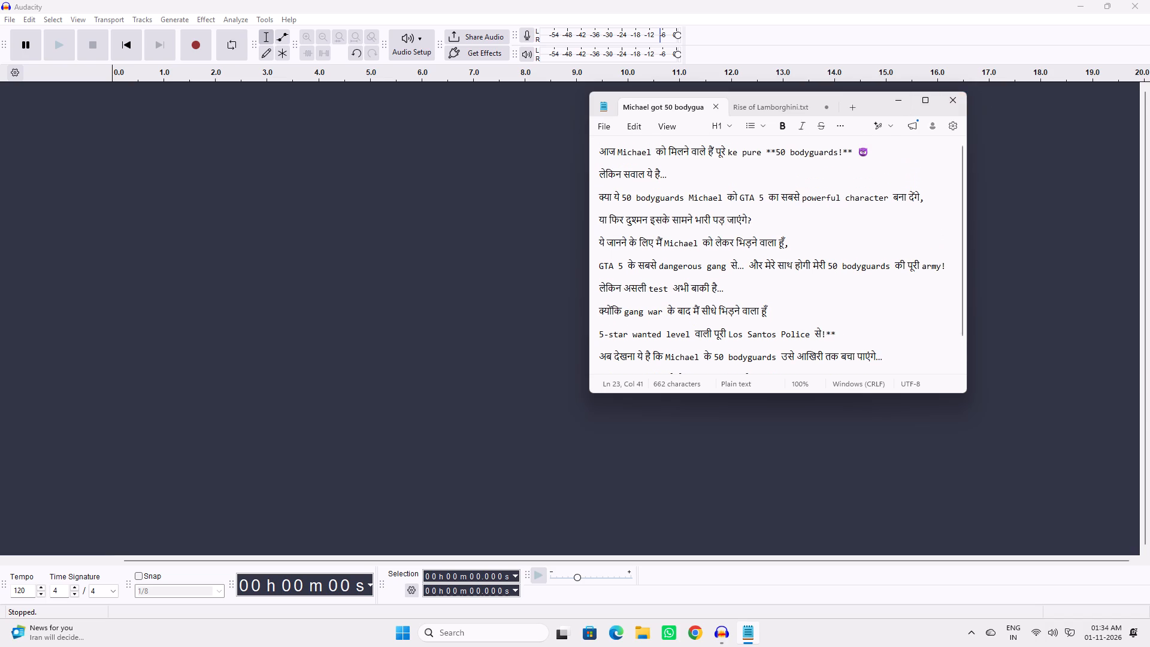
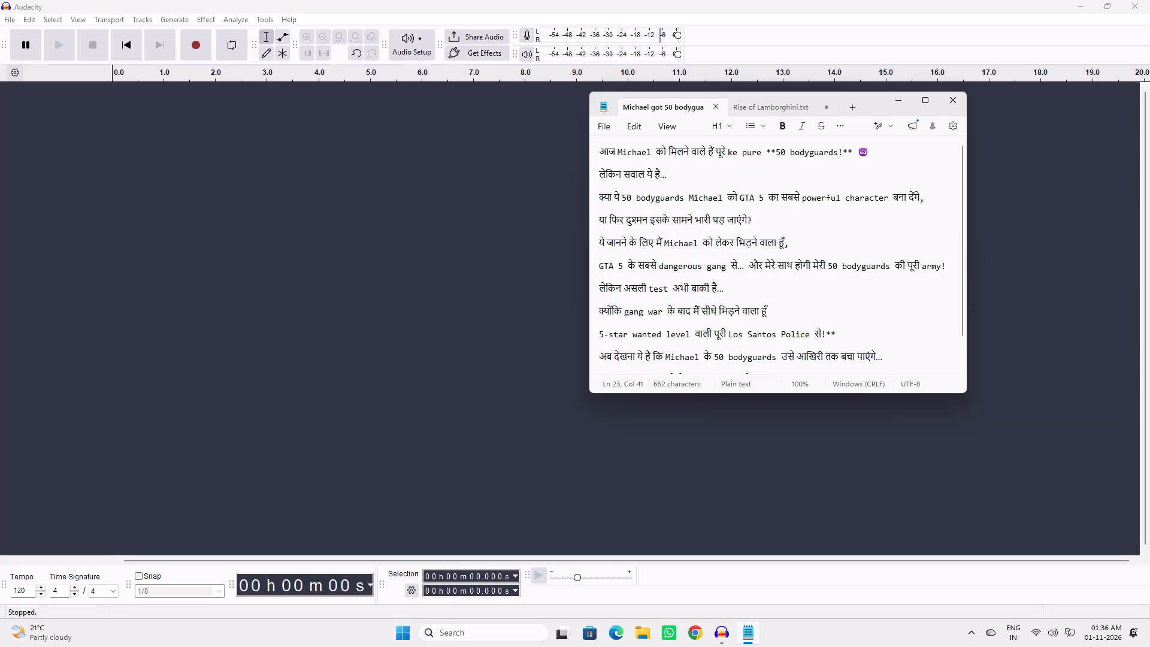
Replace "Los Santos" with "Gta 5" in the script's 5-star wanted level line.
left_click(775, 337)
key("BackSpace")
key("BackSpace")
key("BackSpace")
key("BackSpace")
key("BackSpace")
key("BackSpace")
key("BackSpace")
key("BackSpace")
key("BackSpace")
key("BackSpace")
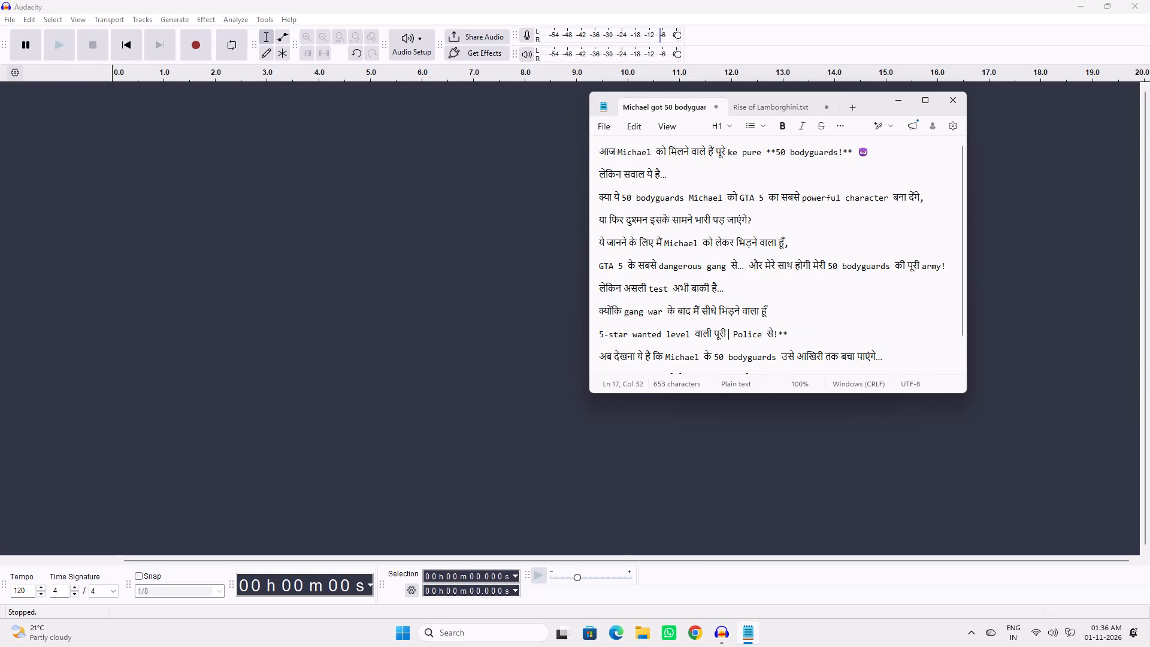
type("Gt")
key("a")
key("space")
type("5")
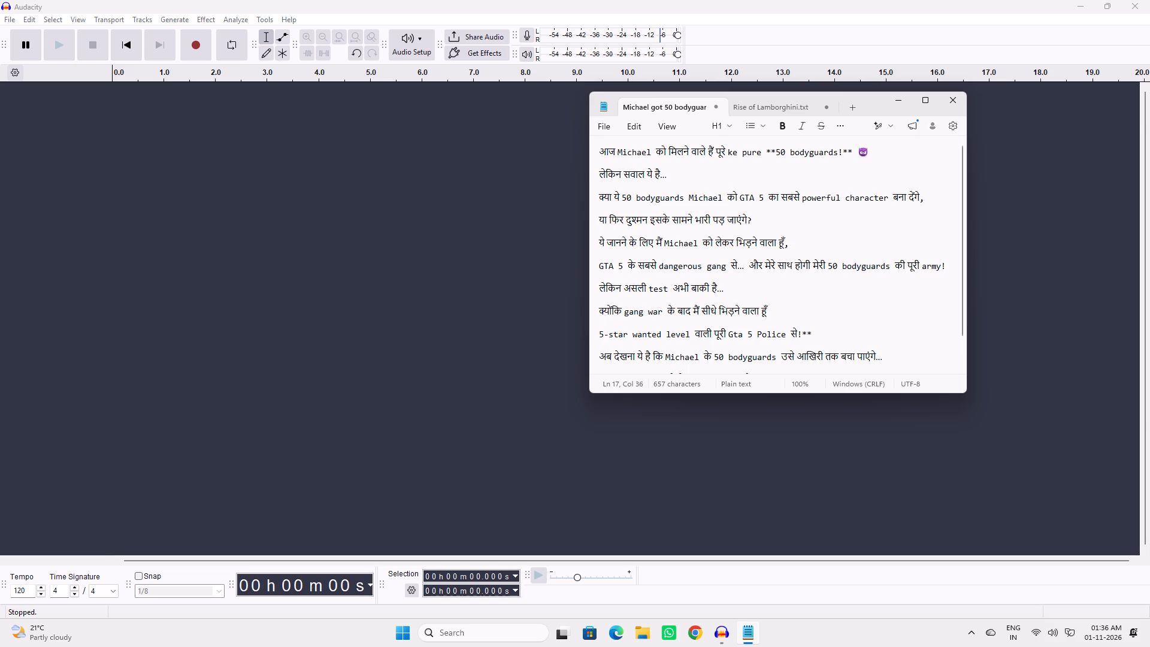
Insert "ki" between "Gta 5" and "Police" in the 5-star wanted level line, keeping single spaces.
left_click(749, 338)
key("BackSpace")
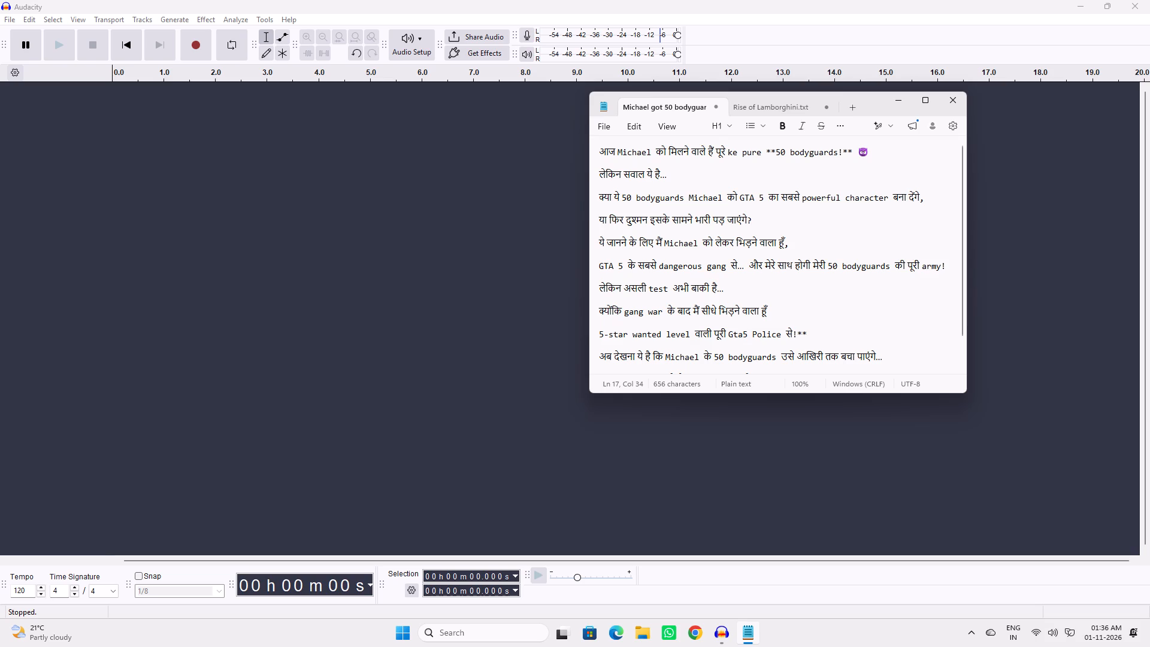
key("space")
left_click(755, 335)
key("space")
type("ki")
Replace the Hindi word "ताकतवर" in the script's last line with "powerfull".
scroll(724, 341, "down", 3)
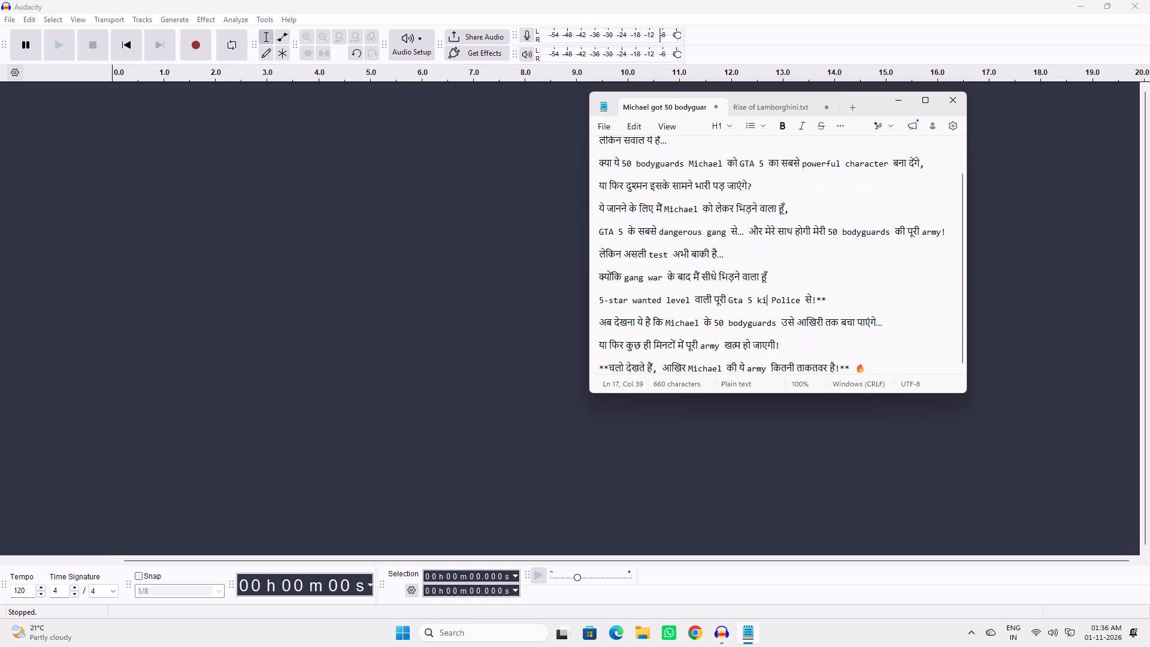
scroll(725, 340, "down", 6)
scroll(775, 341, "down", 2)
left_click(827, 368)
key("BackSpace")
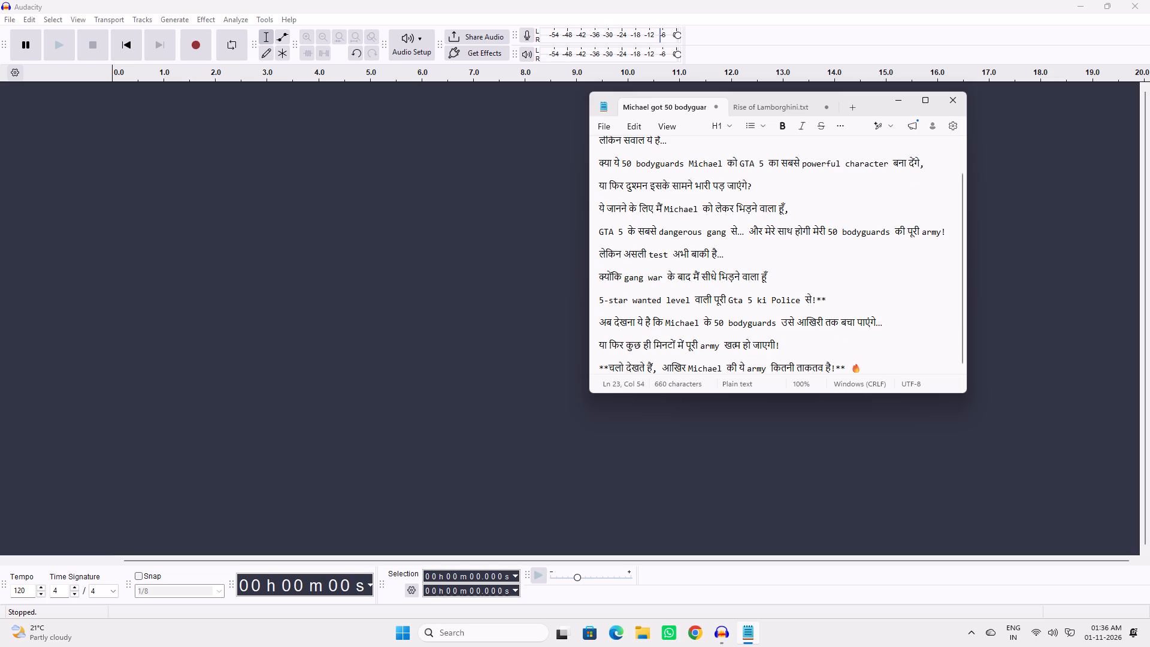
key("BackSpace")
key("BackSpace")
key("BackSpace")
key("BackSpace")
key("BackSpace")
type("power")
type("full")
key("space")
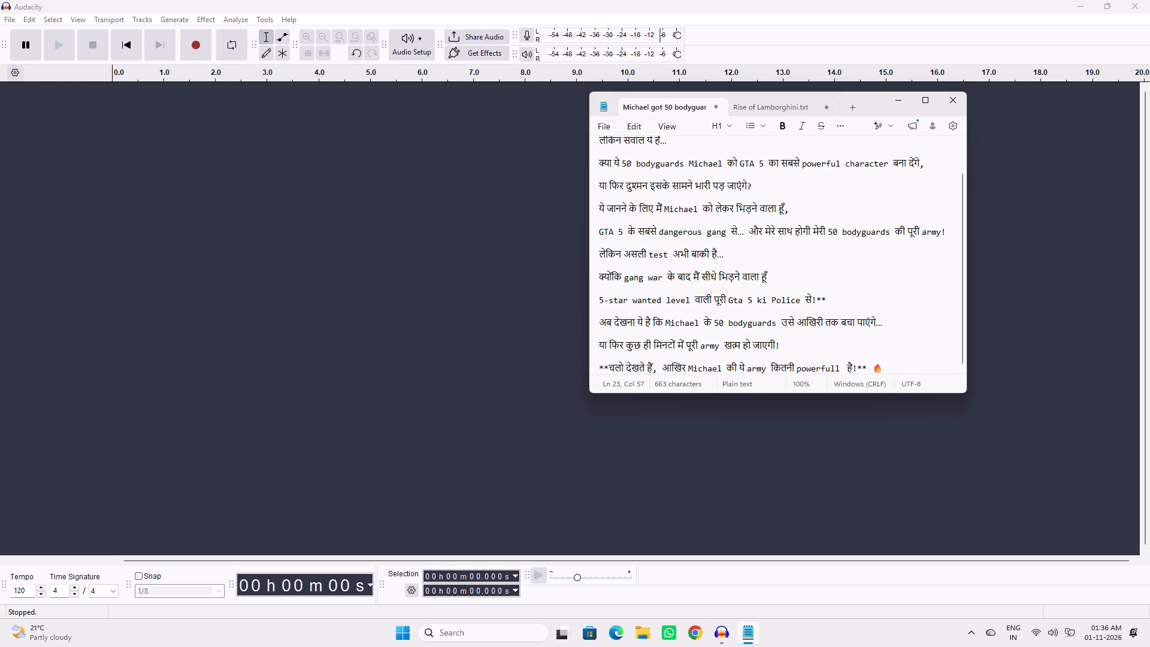
key("BackSpace")
Move the Notepad window to the middle of the Audacity window and make it taller to fit the whole script.
left_click_drag(877, 97, 574, 99)
left_click_drag(468, 395, 470, 412)
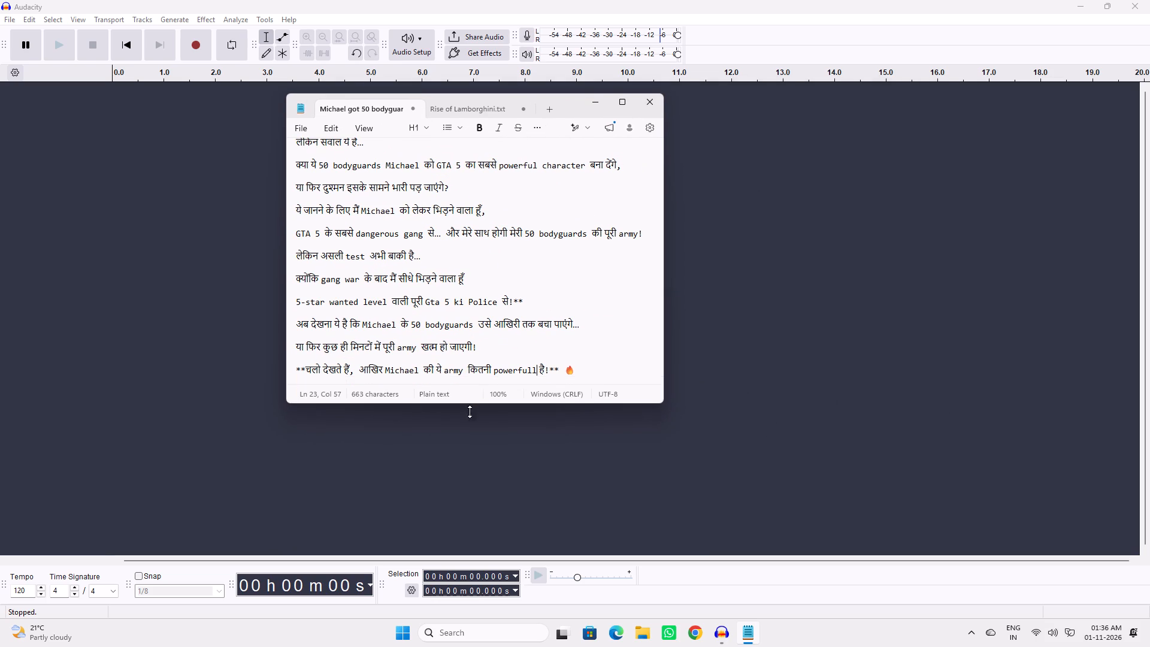
left_click_drag(470, 412, 475, 441)
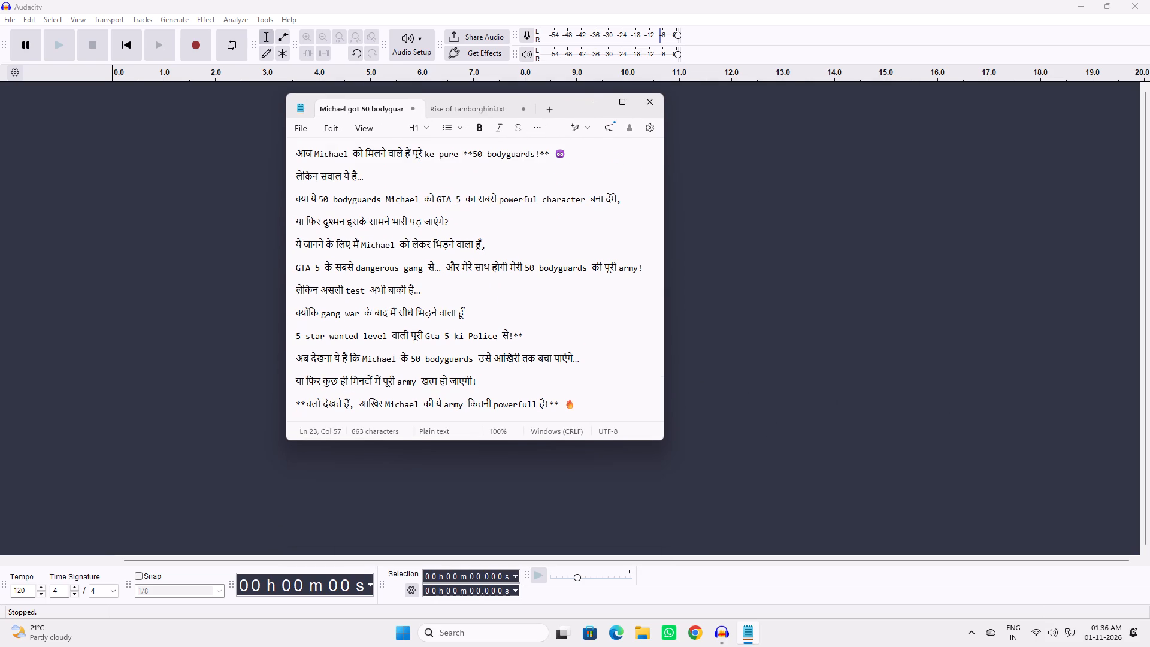
left_click_drag(565, 108, 589, 191)
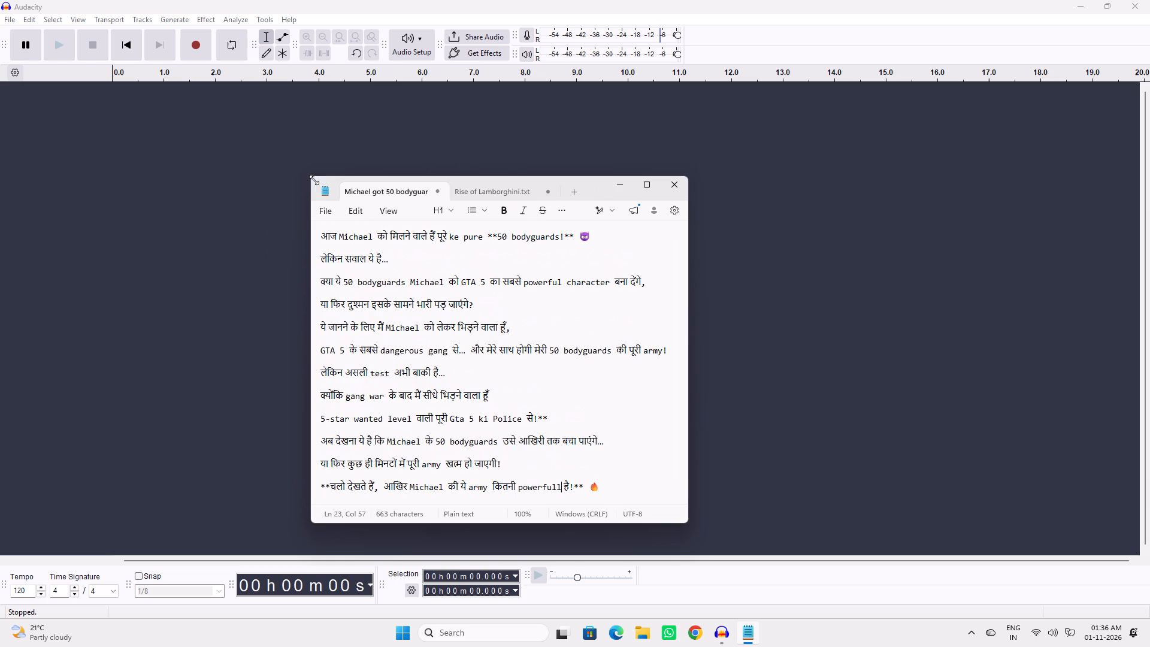
Record the voice-over in Audacity while reading the Notepad script, and stop after about 37 seconds with Notepad minimized.
left_click(186, 47)
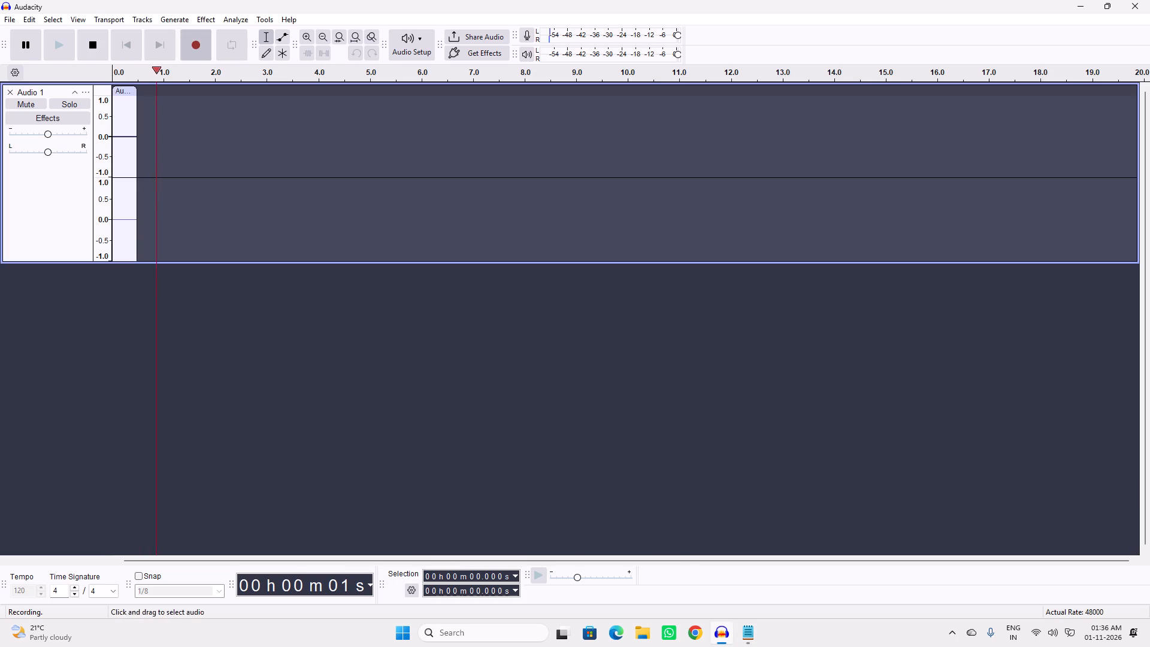
left_click(746, 636)
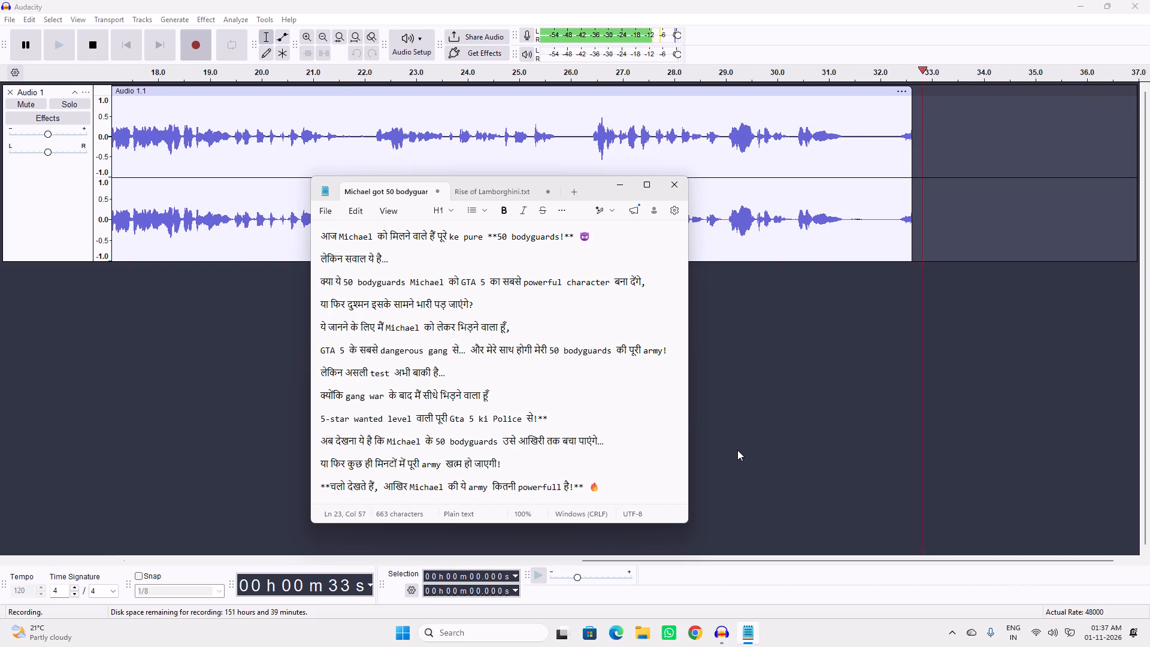
key("space")
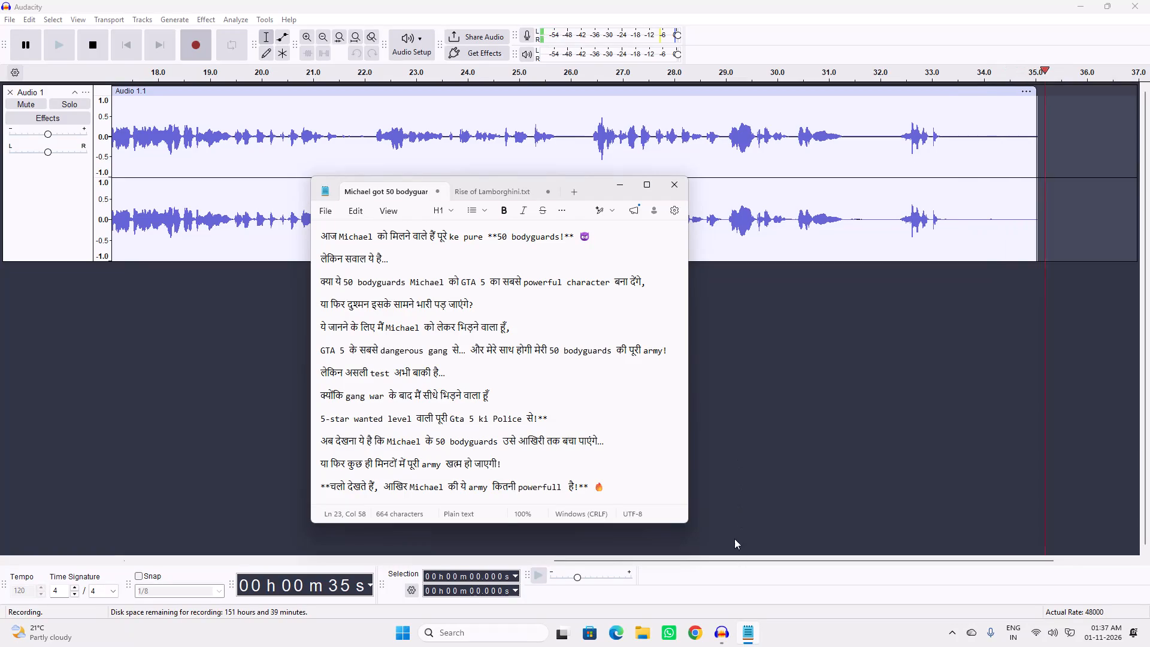
left_click(625, 182)
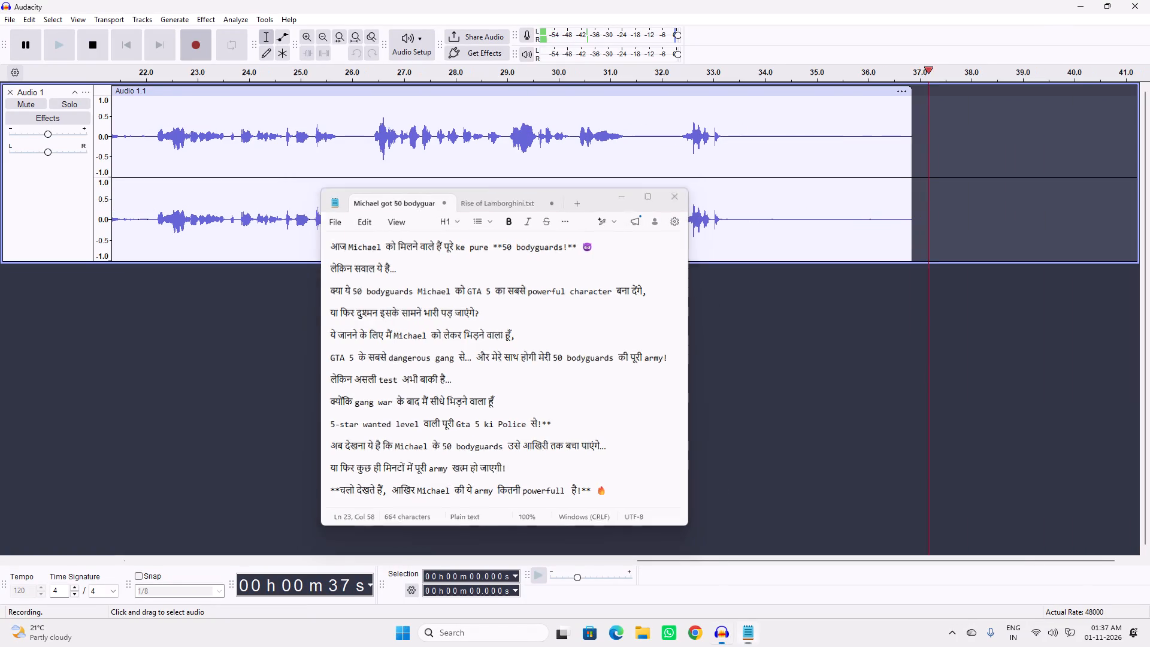
key("space")
Play the recording from about 2.4 s, just before the speech begins, to check how it sounds.
left_click_drag(712, 562, 592, 551)
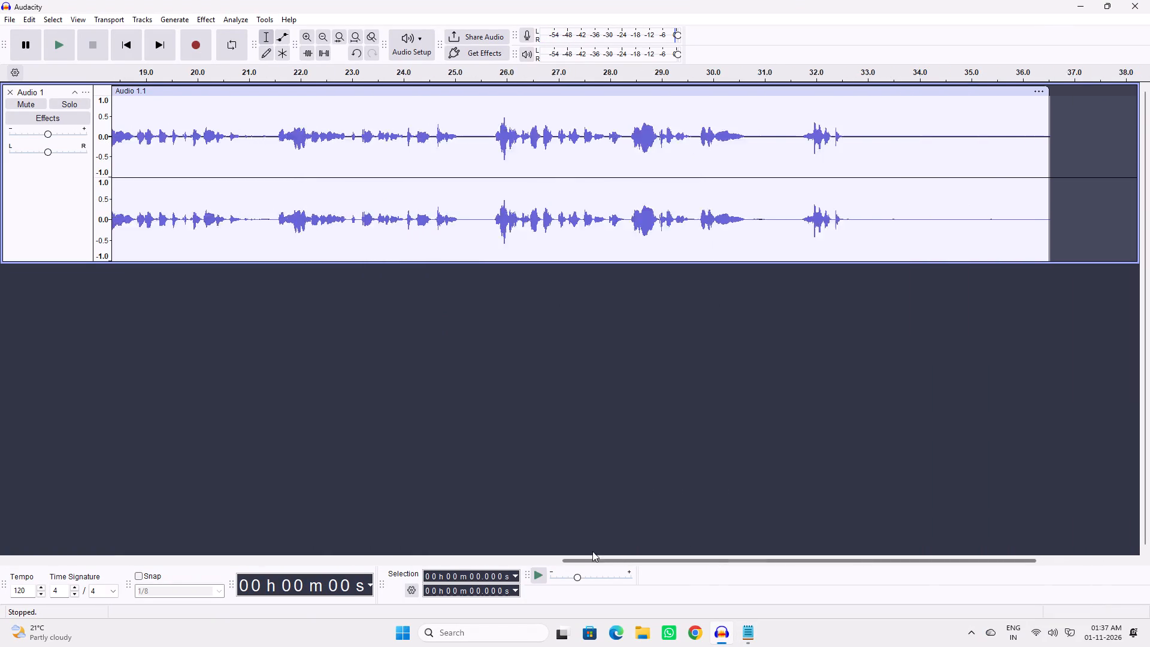
left_click_drag(592, 551, 110, 513)
left_click(237, 133)
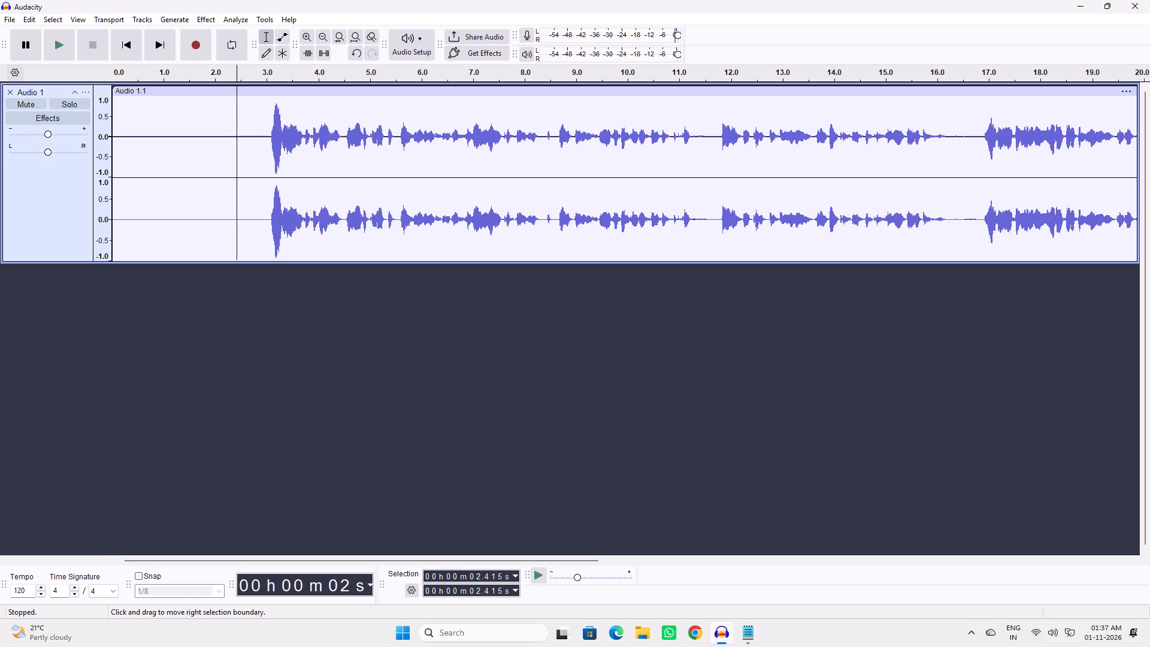
key("space")
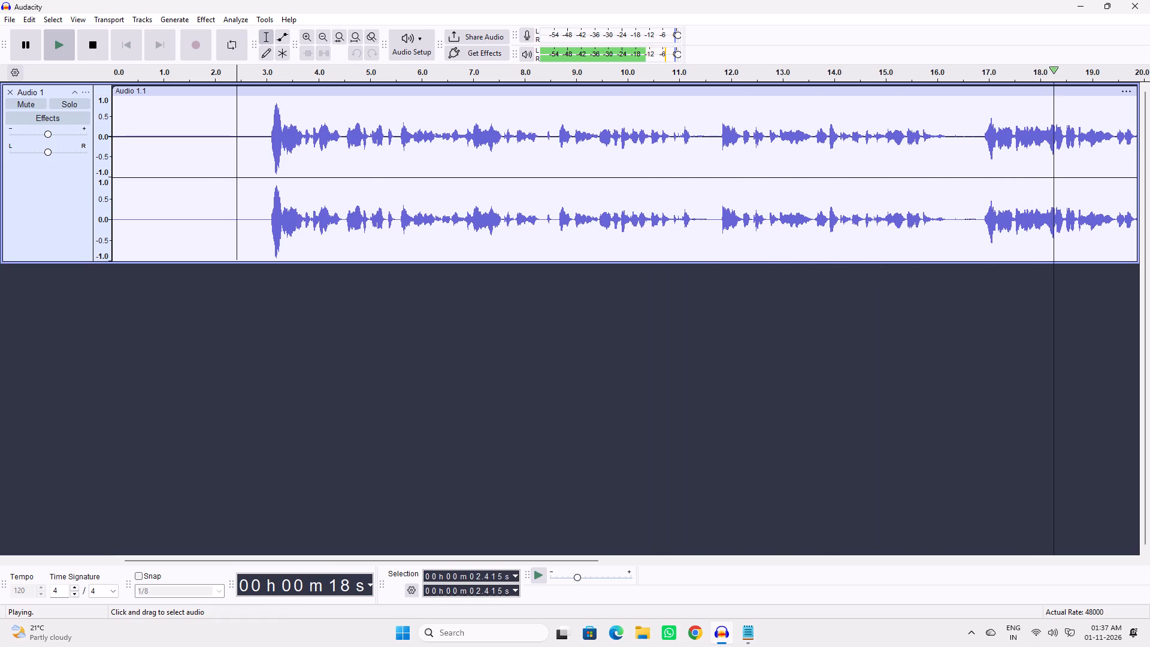
key("space")
Normalize the entire recorded clip to a peak amplitude of -1.0 dB, with DC offset removal and independent stereo channels.
double_click(358, 167)
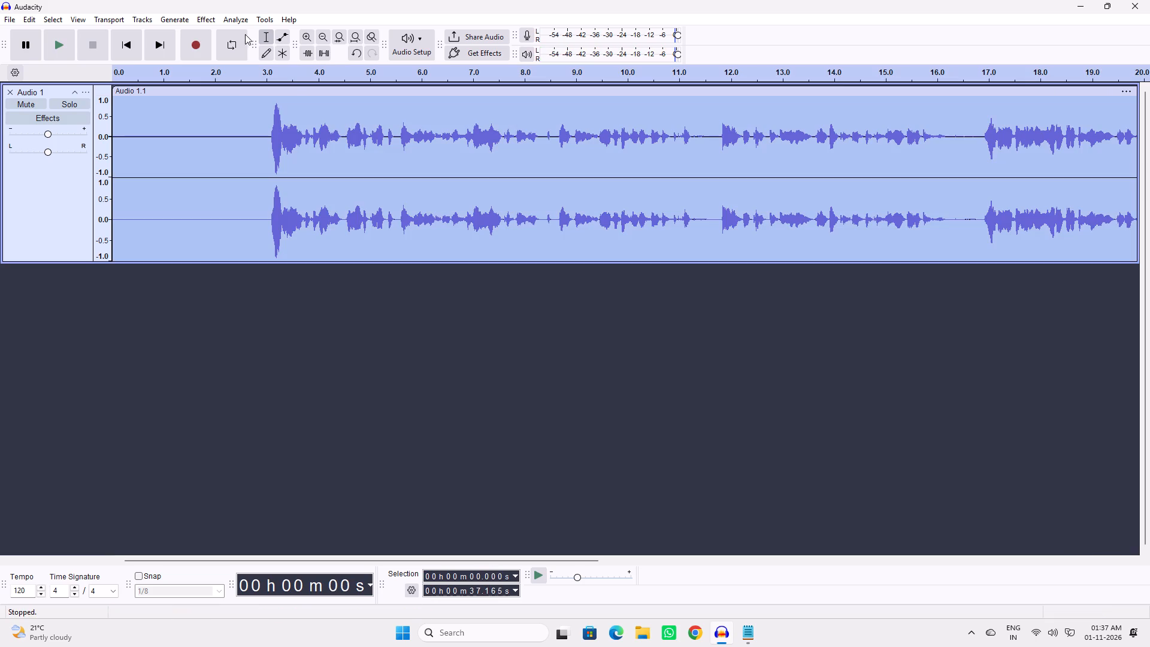
left_click(207, 23)
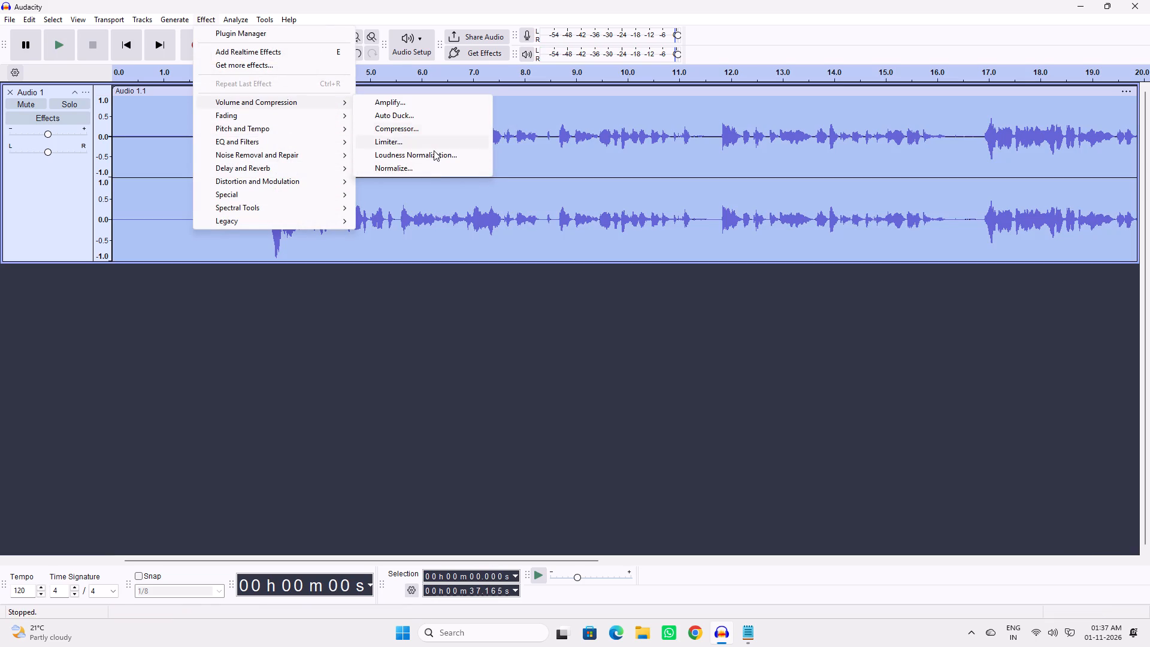
left_click(432, 173)
left_click(636, 359)
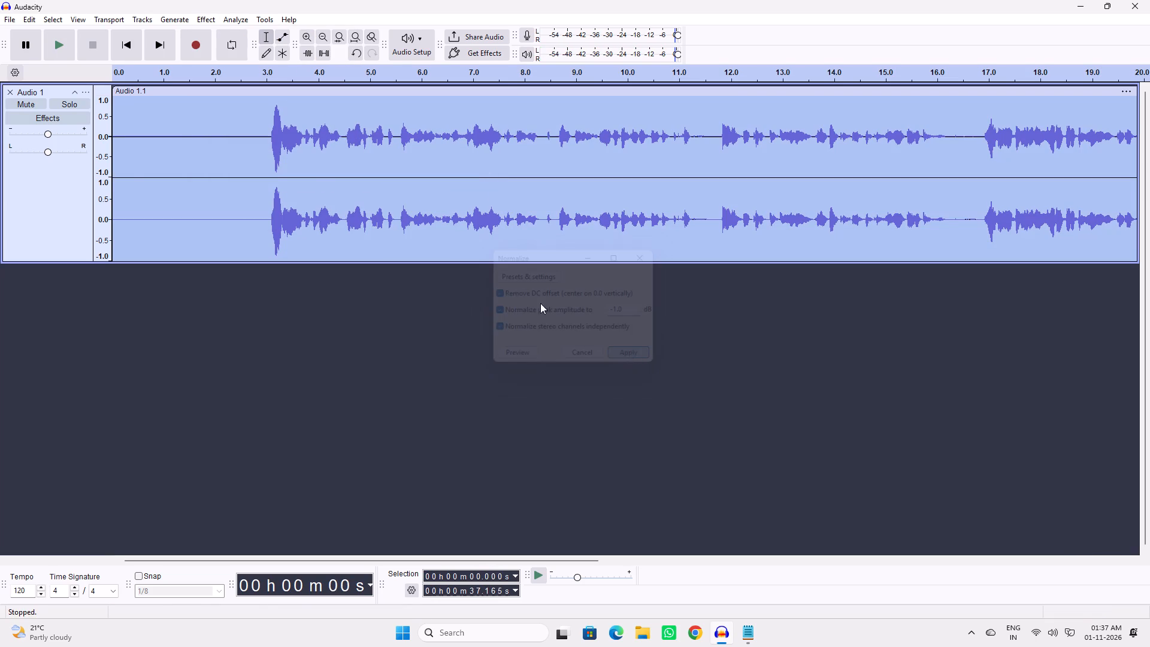
Play the normalized recording from the start to check its sound.
key("space")
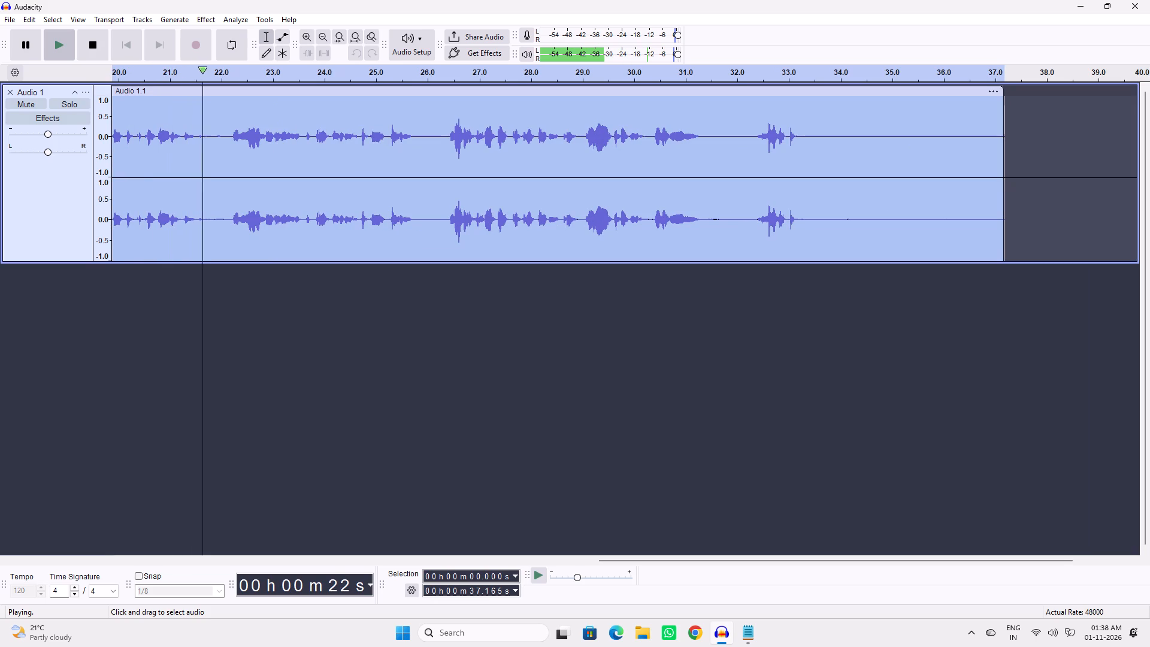
key("space")
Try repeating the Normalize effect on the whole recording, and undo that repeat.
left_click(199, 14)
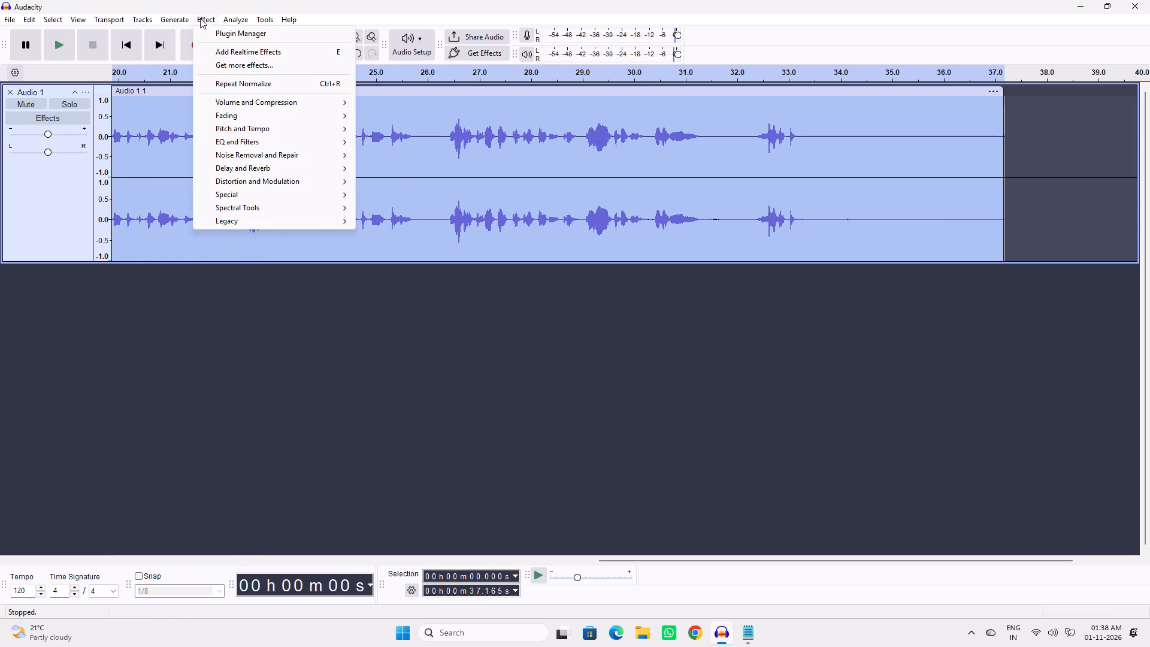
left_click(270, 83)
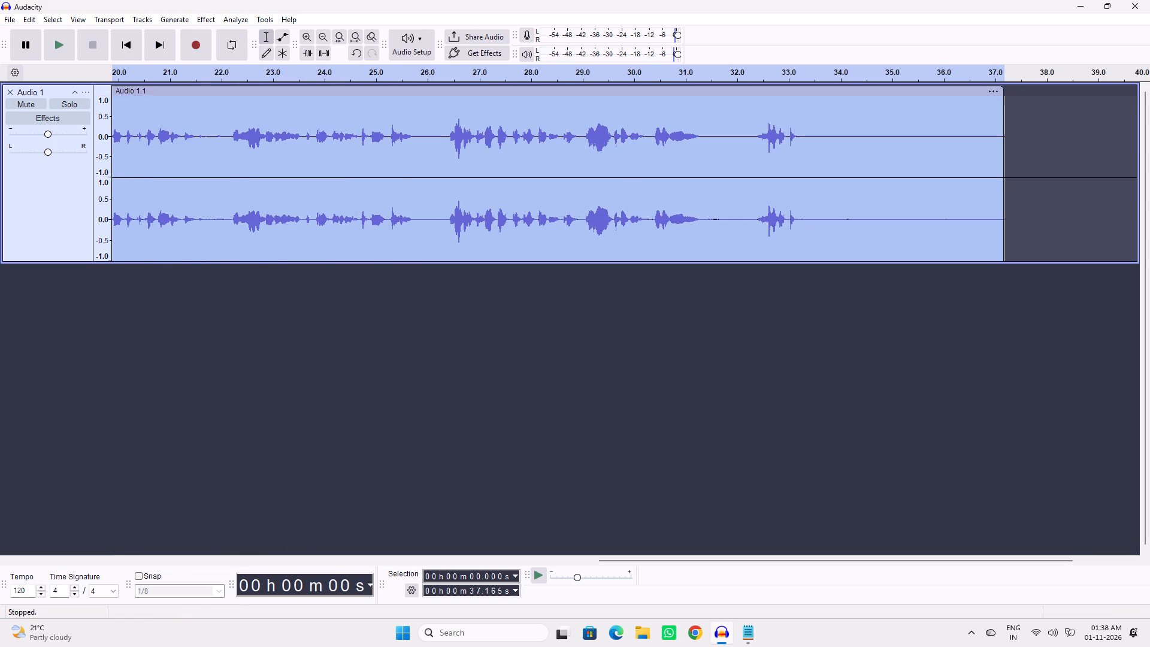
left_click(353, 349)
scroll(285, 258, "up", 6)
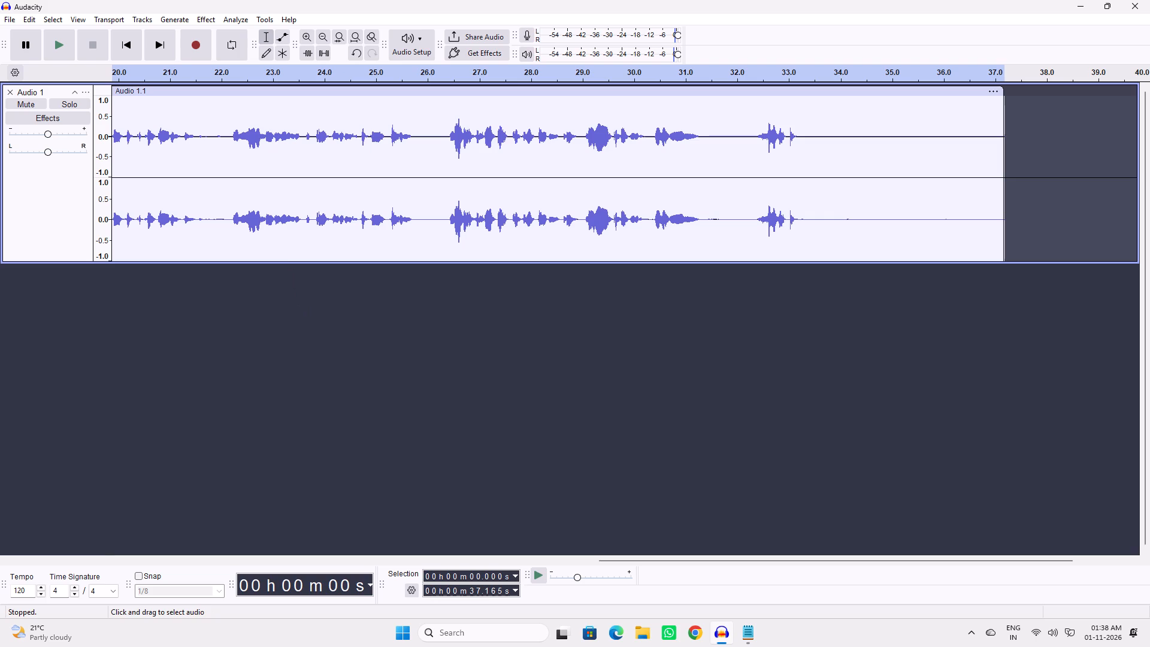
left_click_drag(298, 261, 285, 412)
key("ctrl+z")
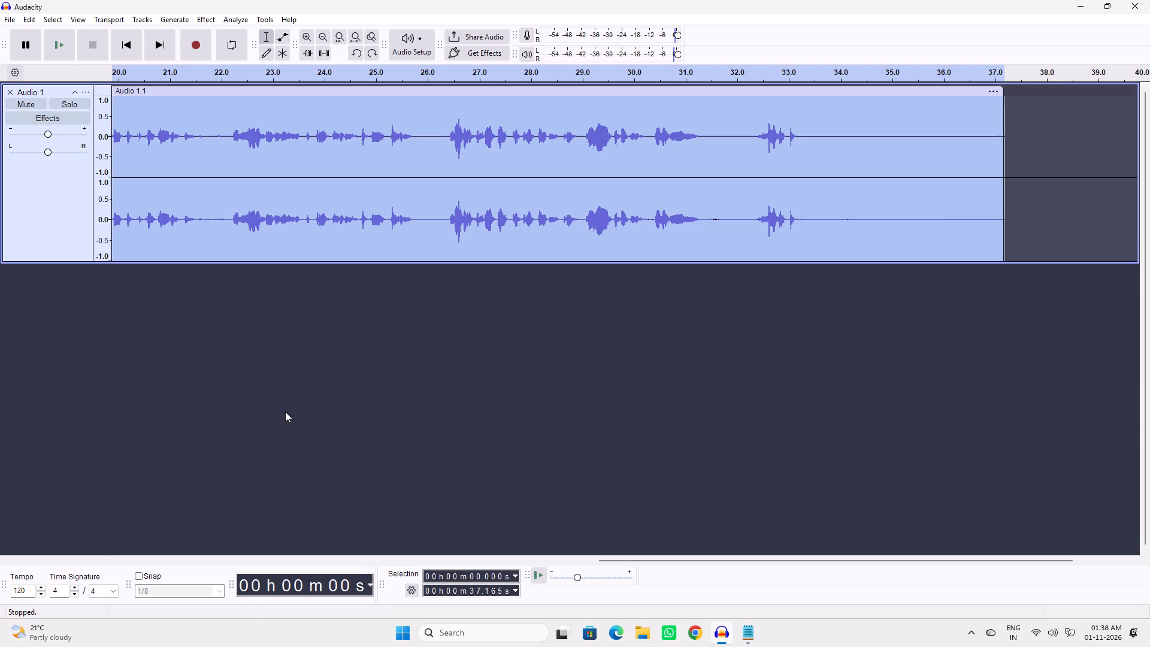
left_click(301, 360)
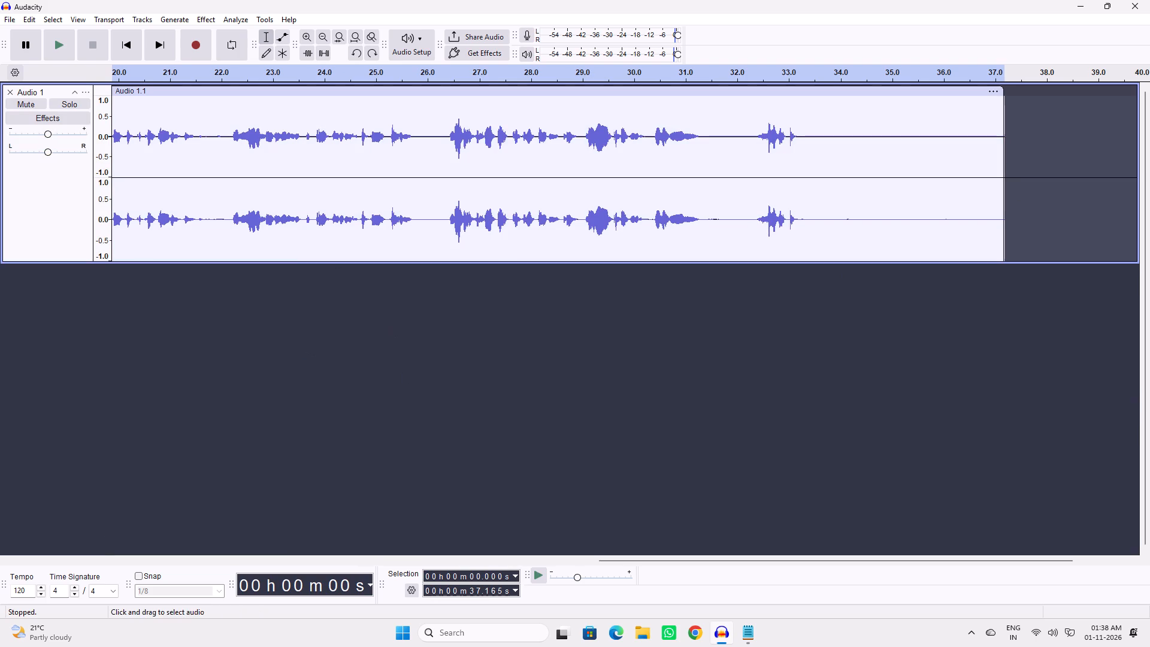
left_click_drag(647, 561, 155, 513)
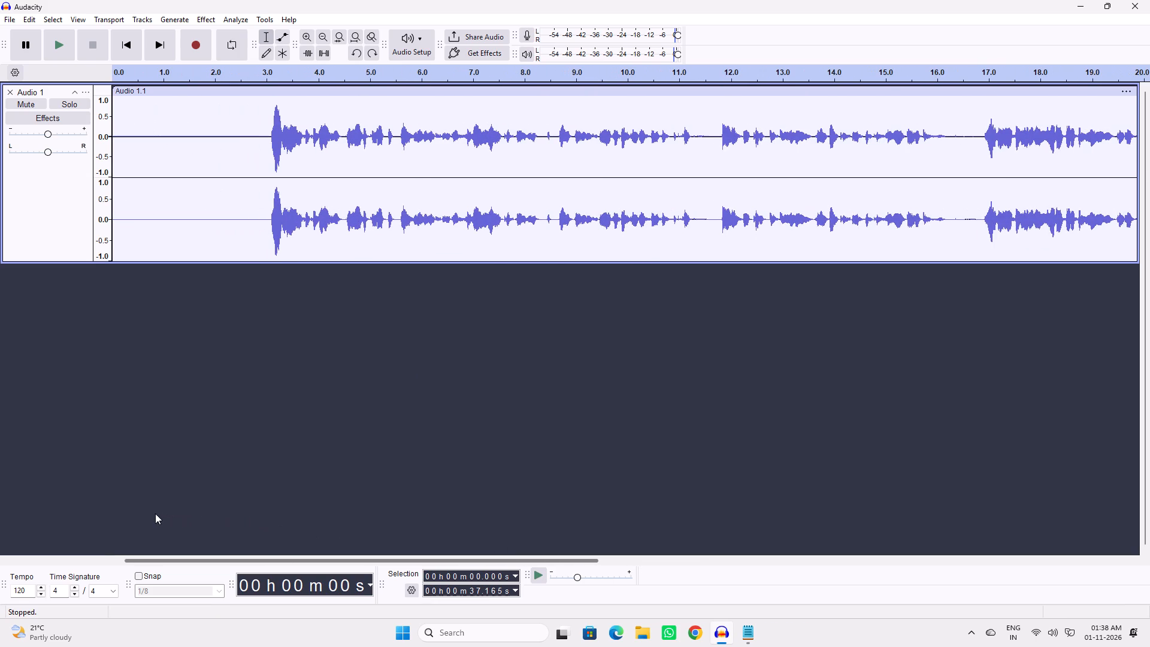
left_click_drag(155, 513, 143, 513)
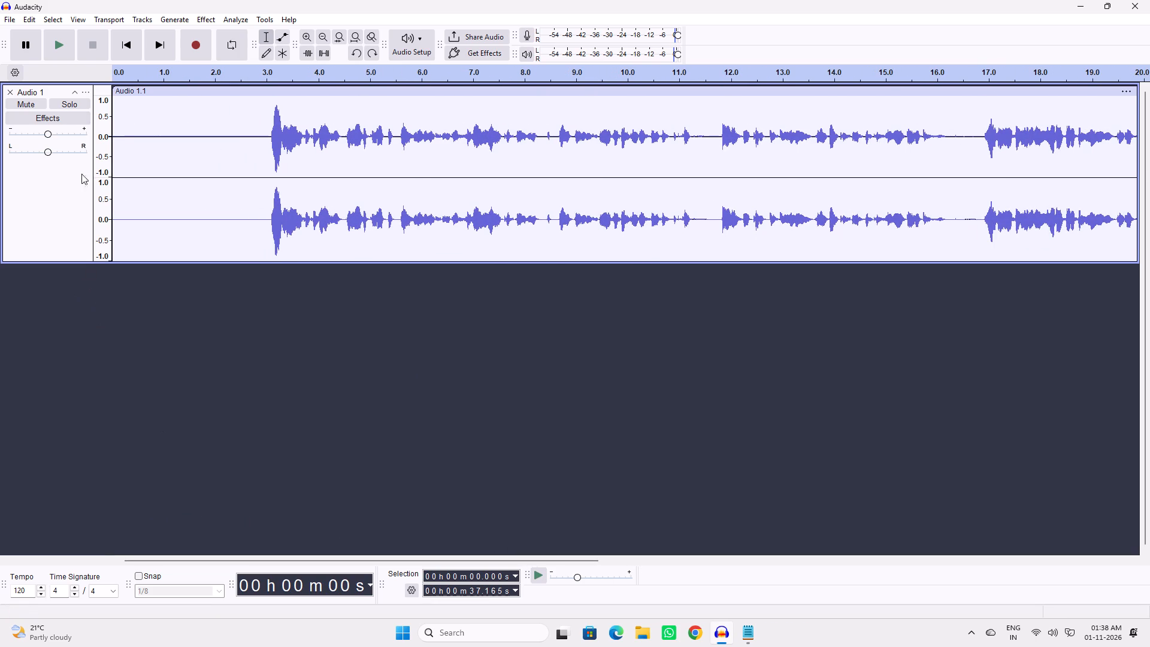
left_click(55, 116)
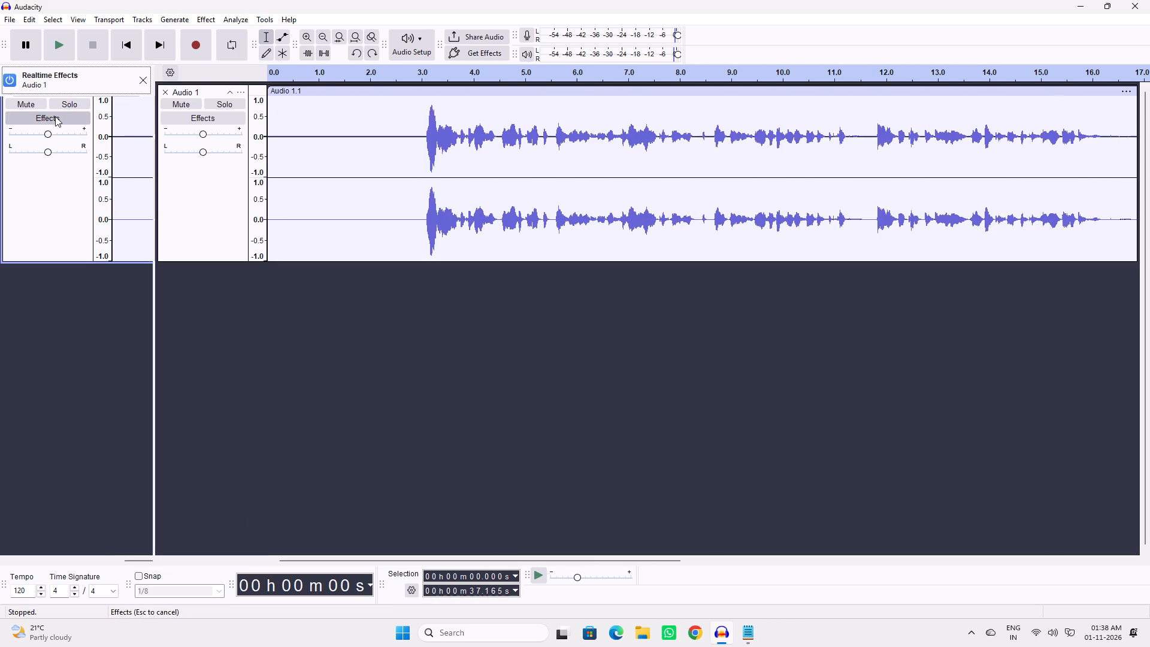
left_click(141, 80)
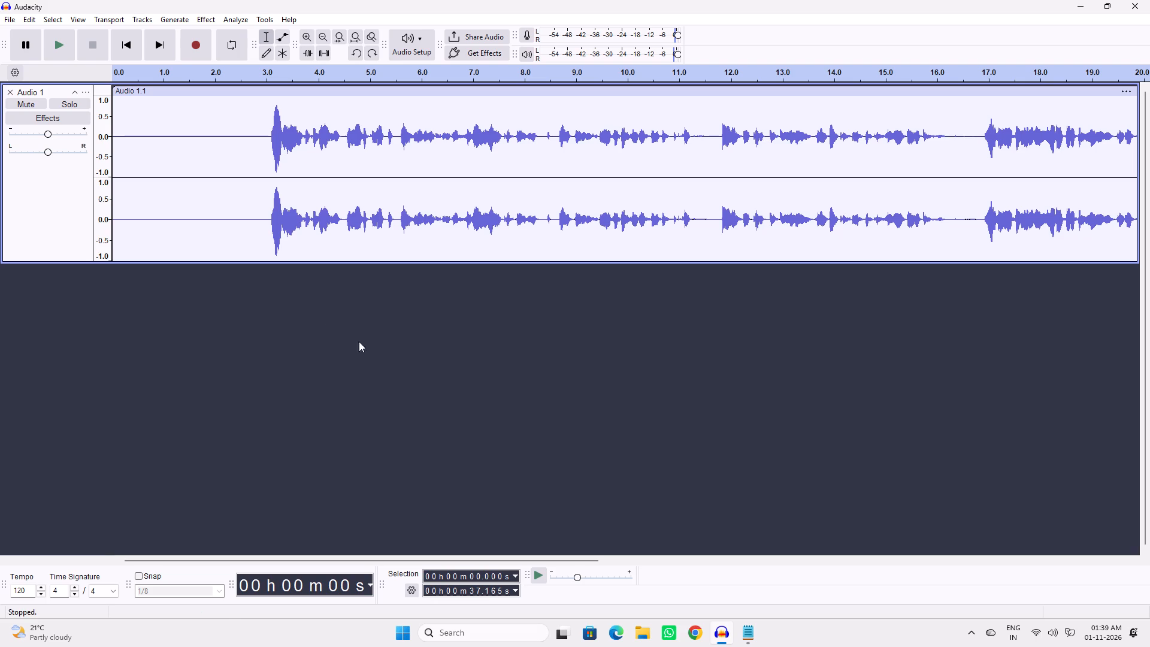
Delete the normalized voice-over track to clear the project for a fresh take.
left_click(9, 95)
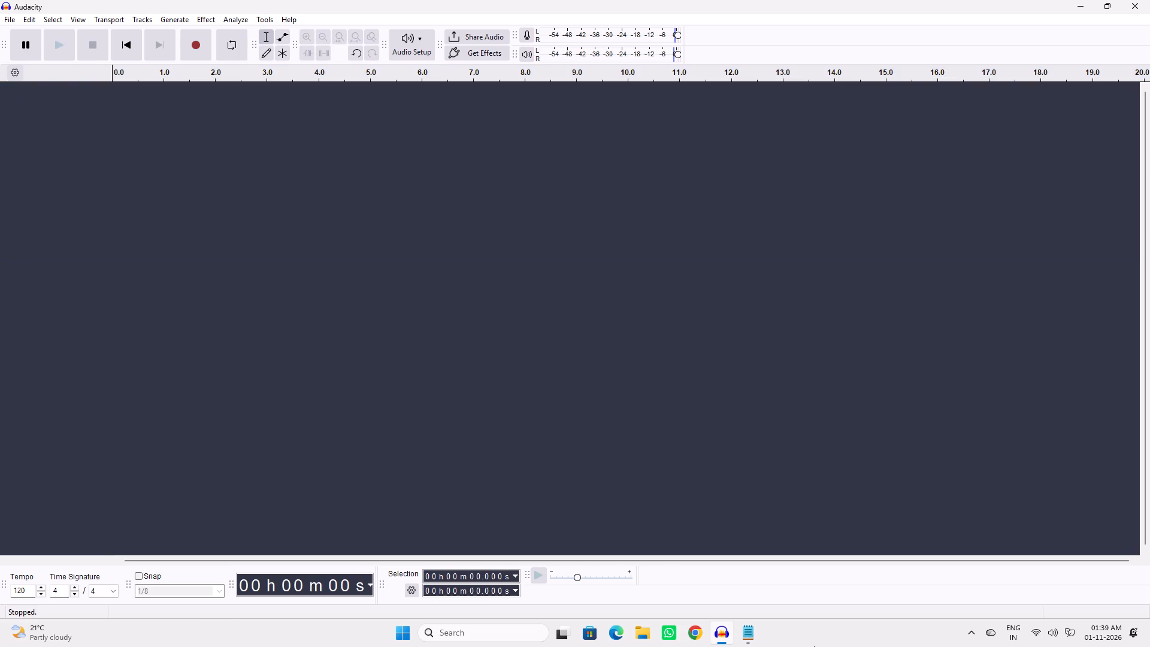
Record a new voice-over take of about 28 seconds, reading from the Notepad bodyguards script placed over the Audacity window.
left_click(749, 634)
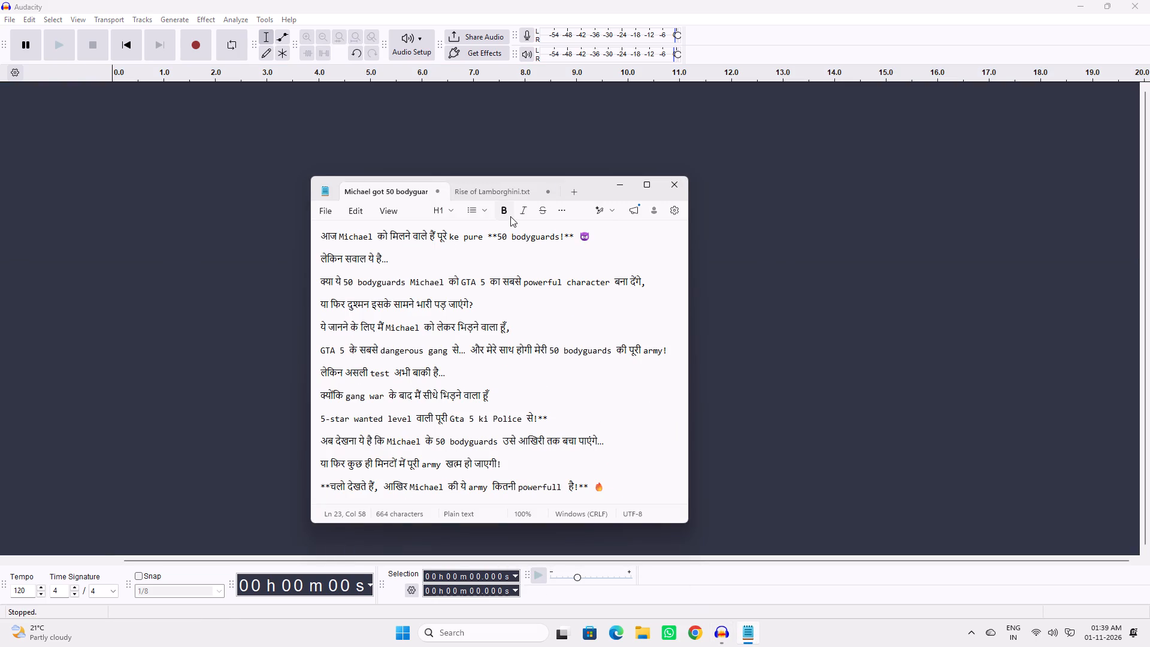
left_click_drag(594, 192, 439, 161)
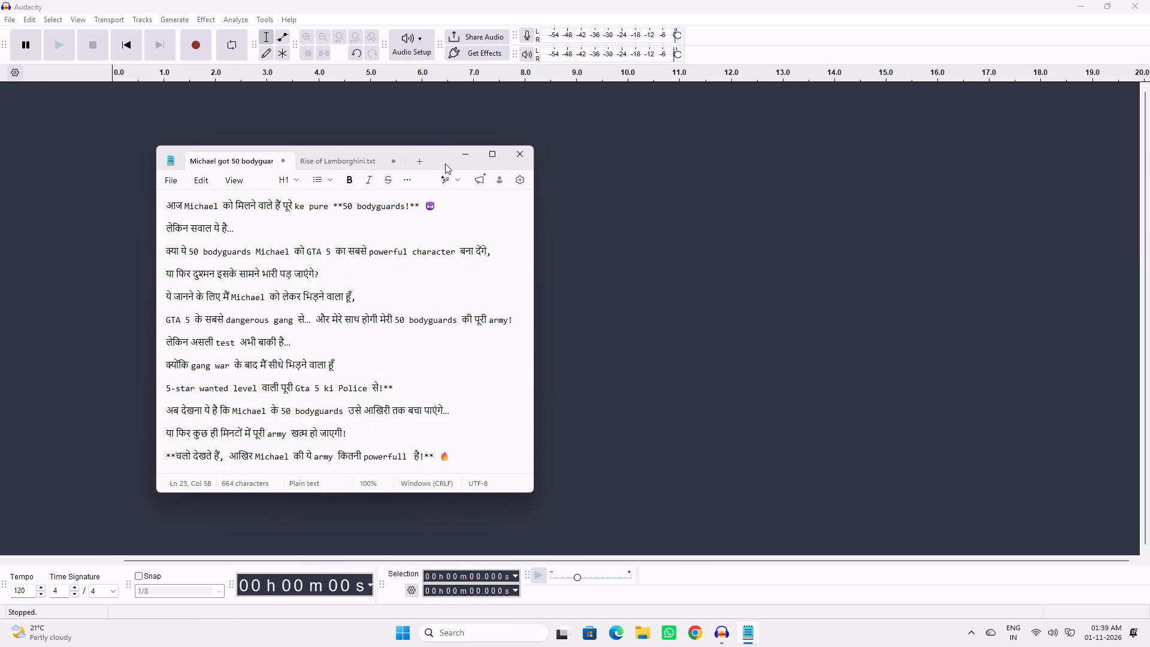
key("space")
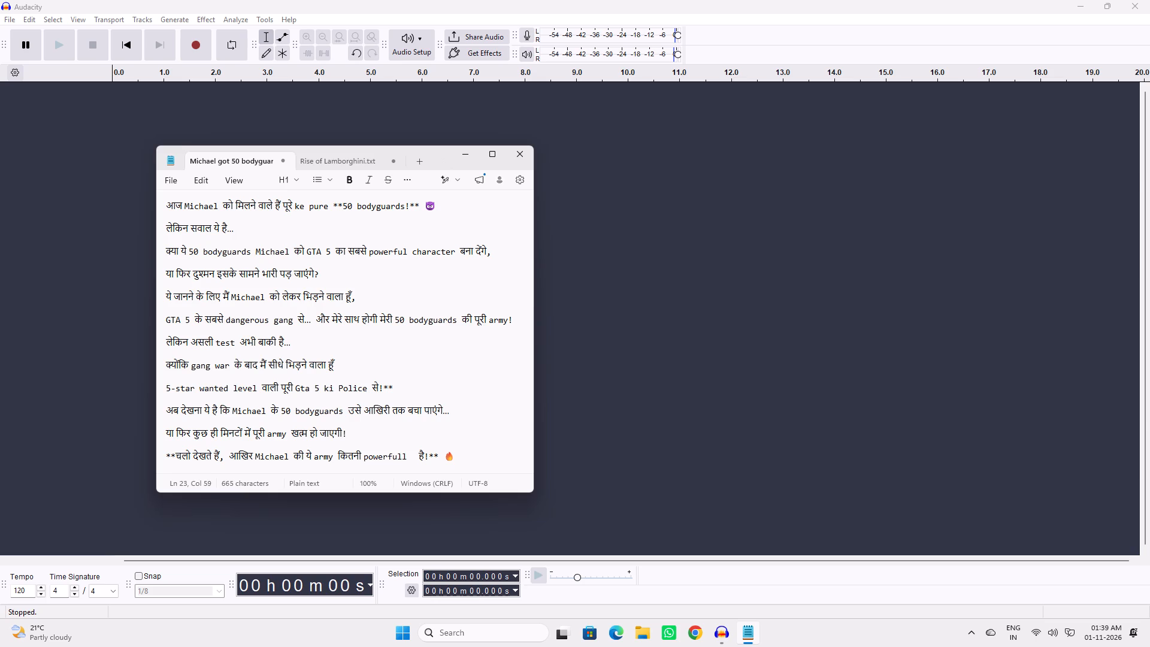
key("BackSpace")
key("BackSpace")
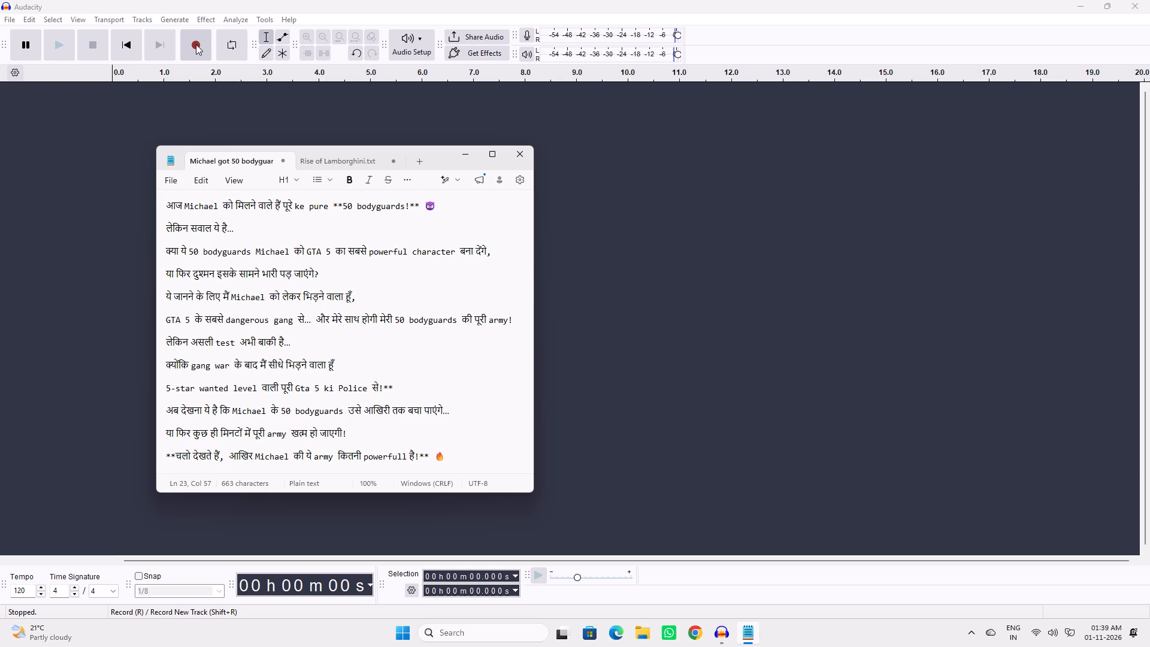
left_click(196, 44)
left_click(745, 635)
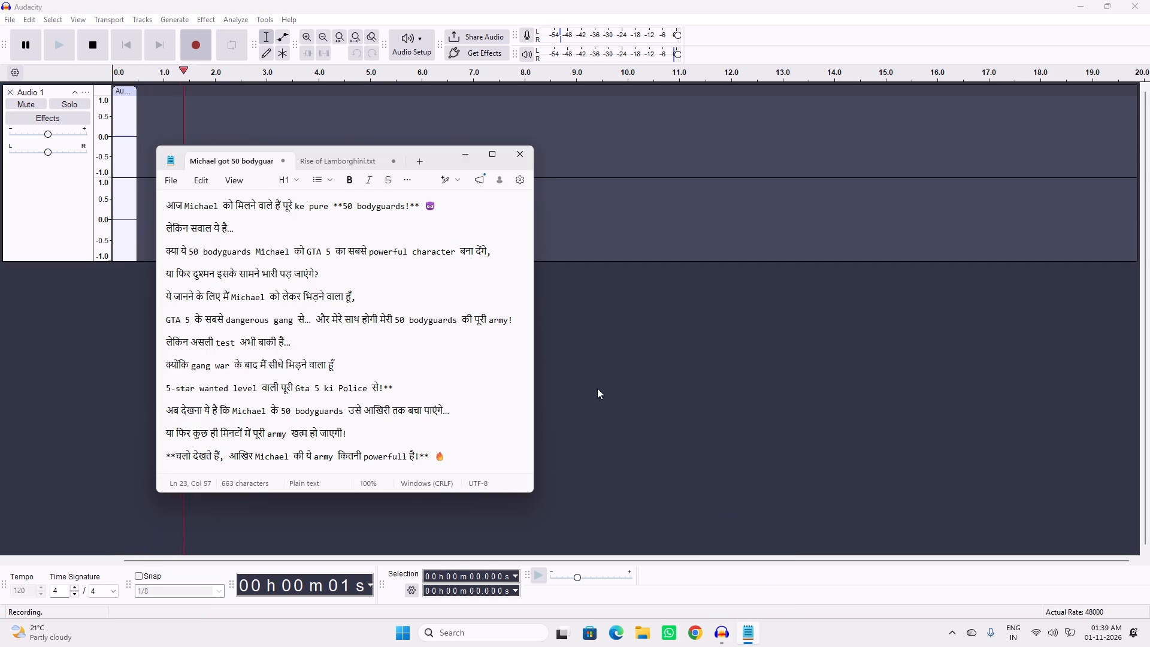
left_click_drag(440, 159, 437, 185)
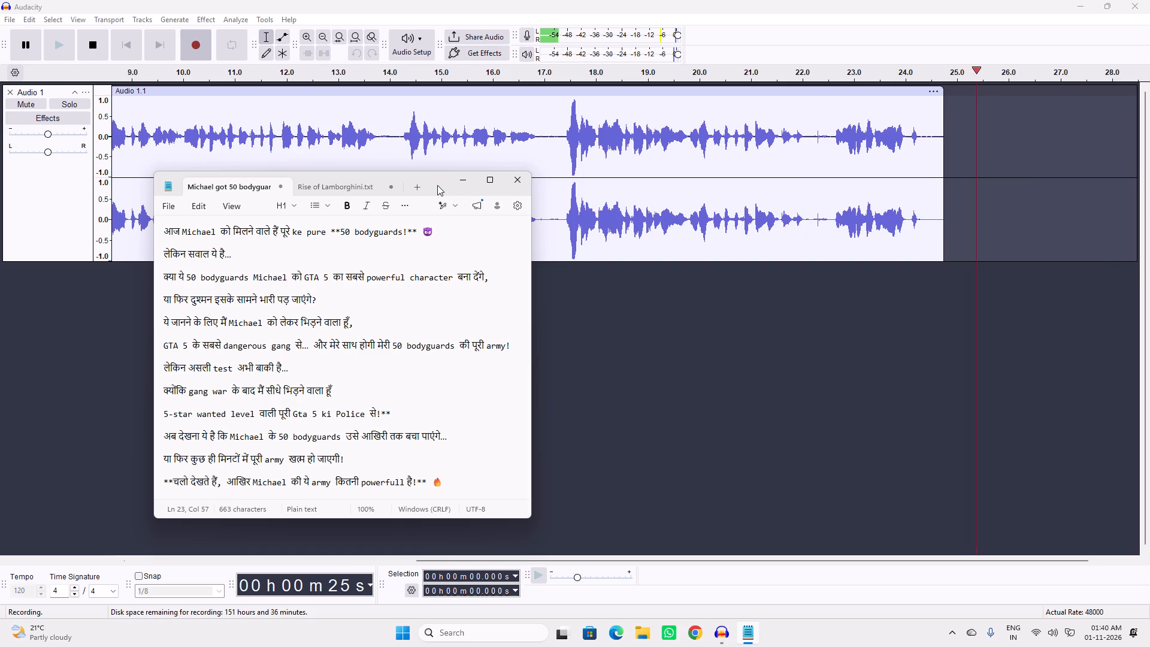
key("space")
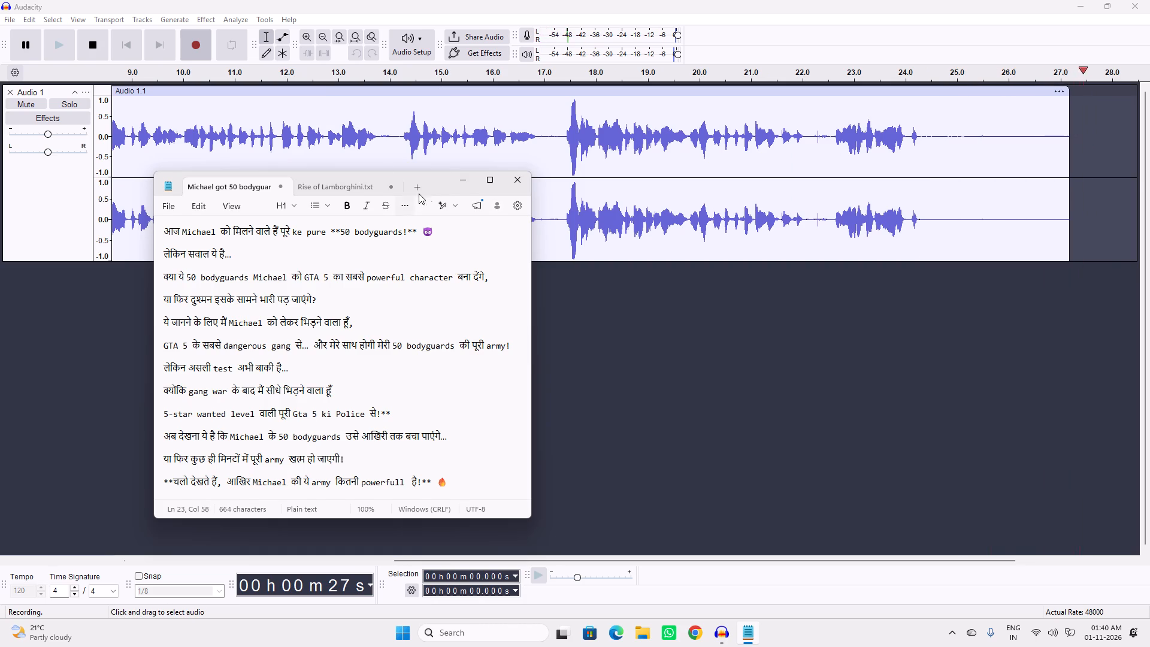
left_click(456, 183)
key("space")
Play the new take from about 3.4 s, just before the speech begins, and again from about 12 s.
left_click_drag(211, 208, 209, 207)
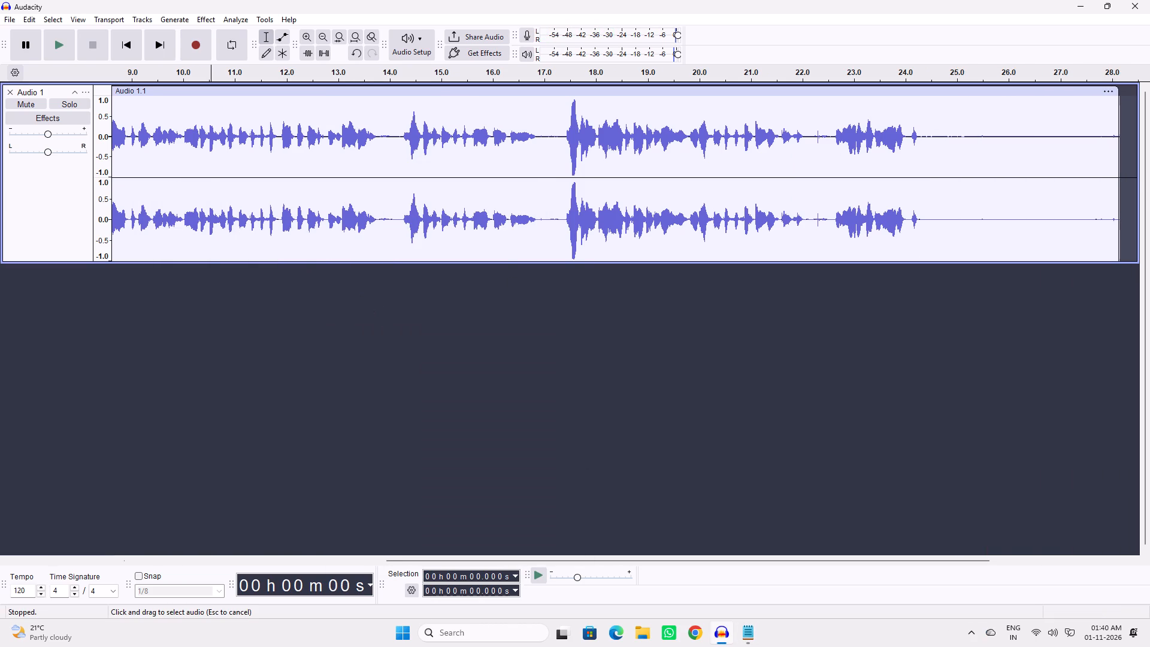
left_click_drag(209, 207, 0, 209)
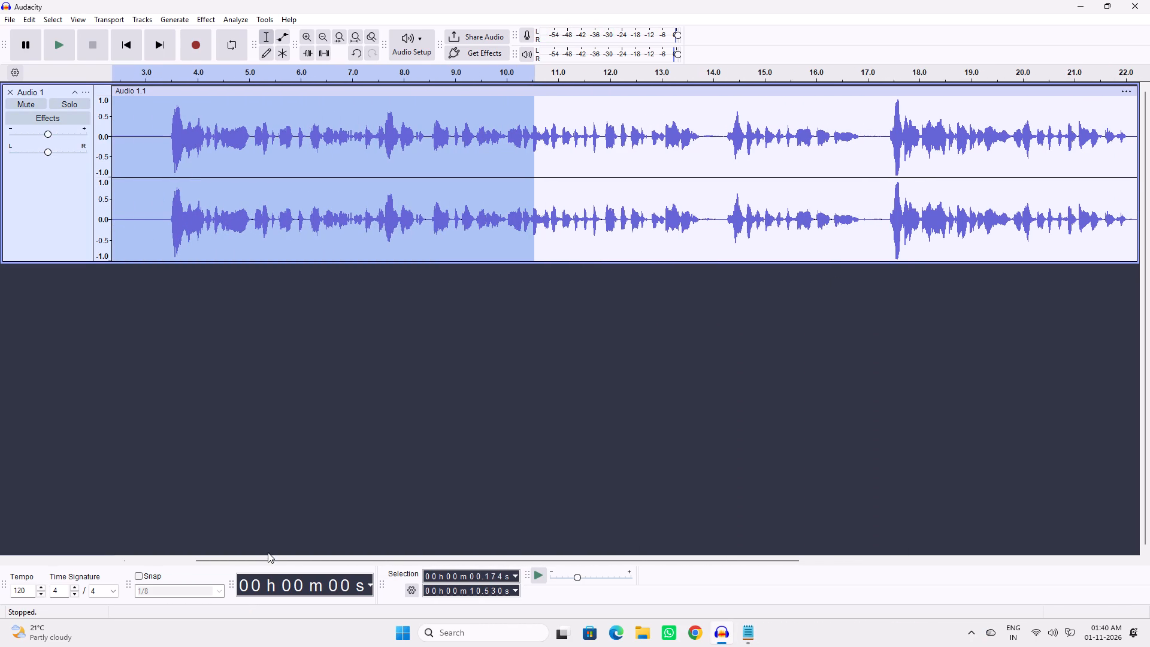
left_click_drag(273, 559, 120, 555)
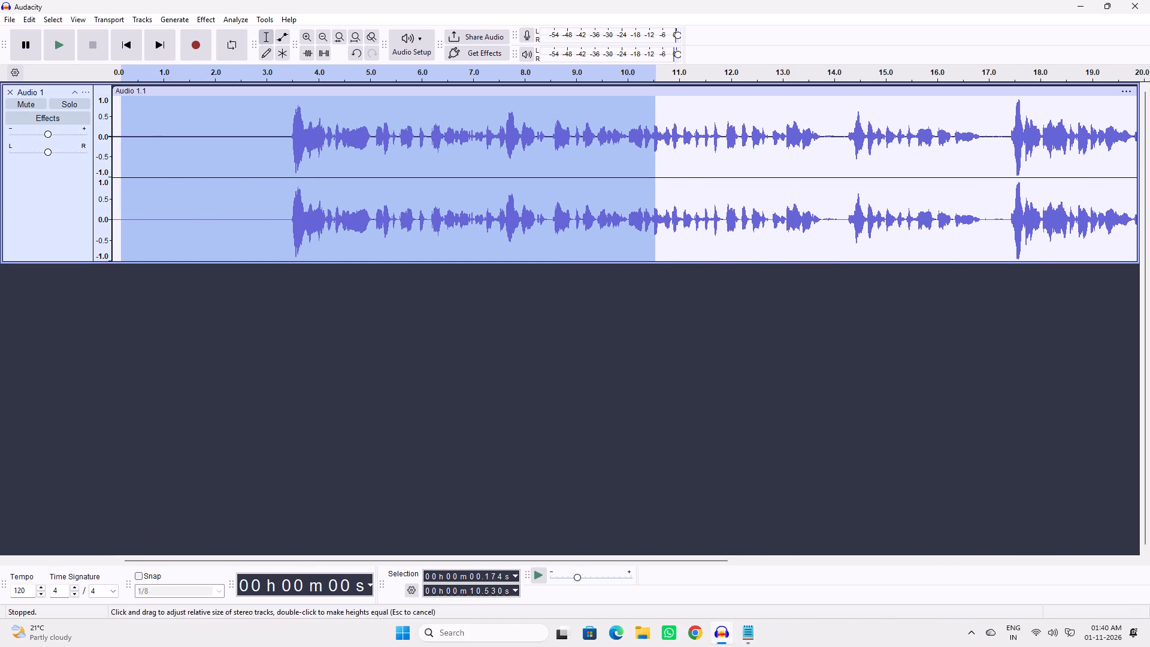
left_click(285, 143)
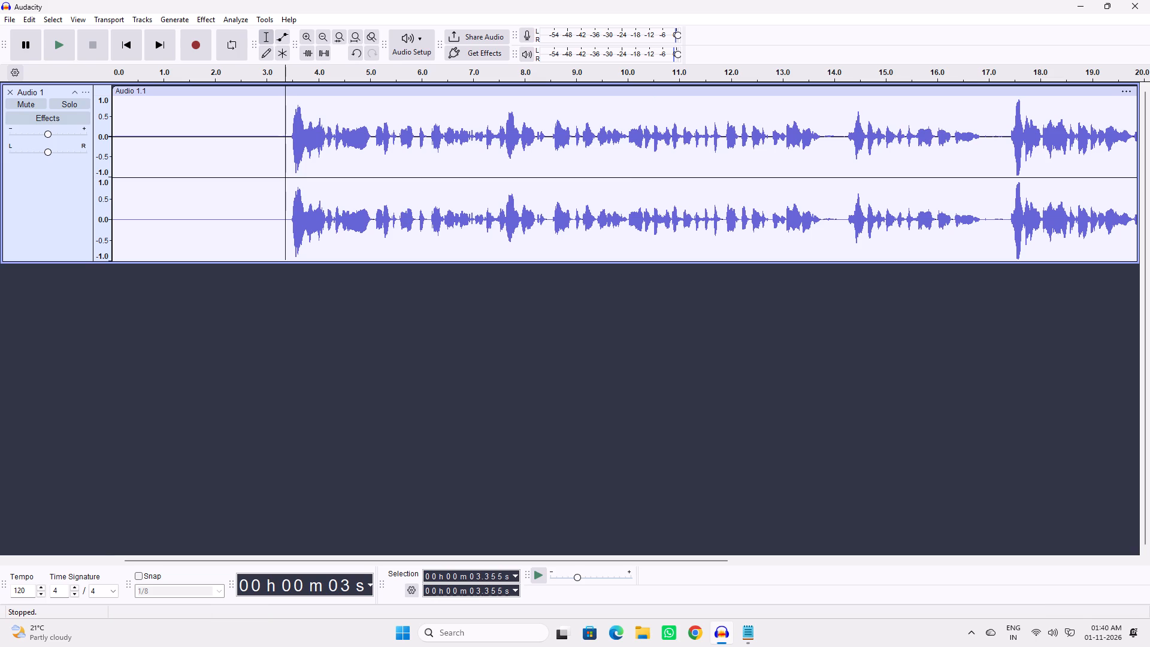
key("space")
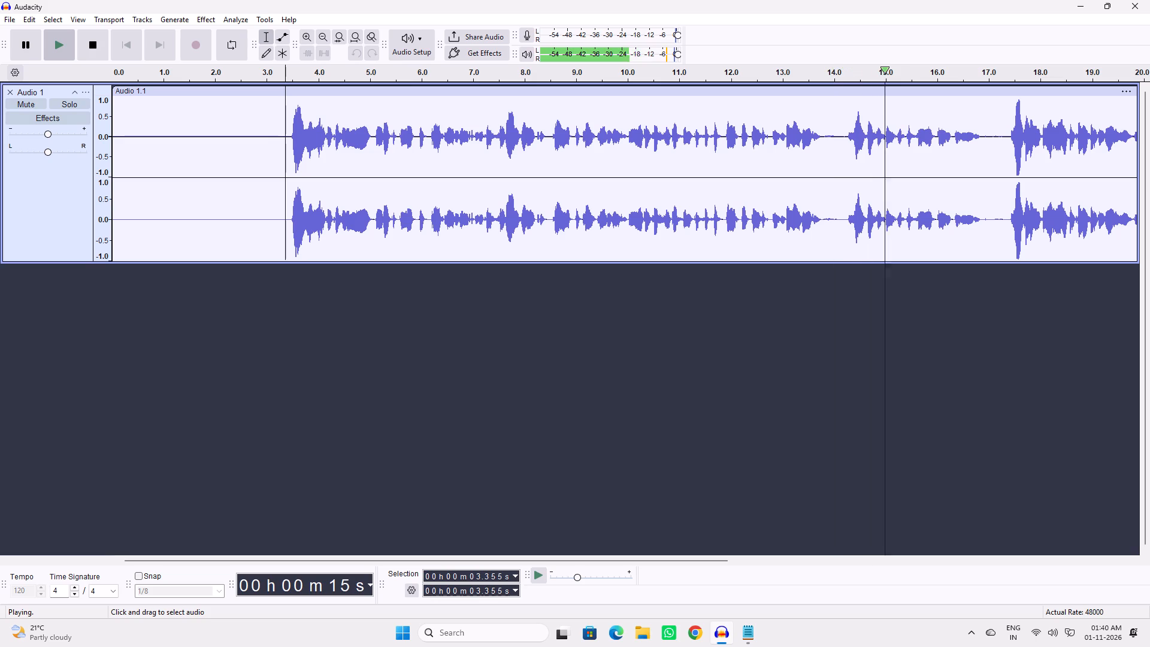
key("space")
left_click(733, 149)
key("space")
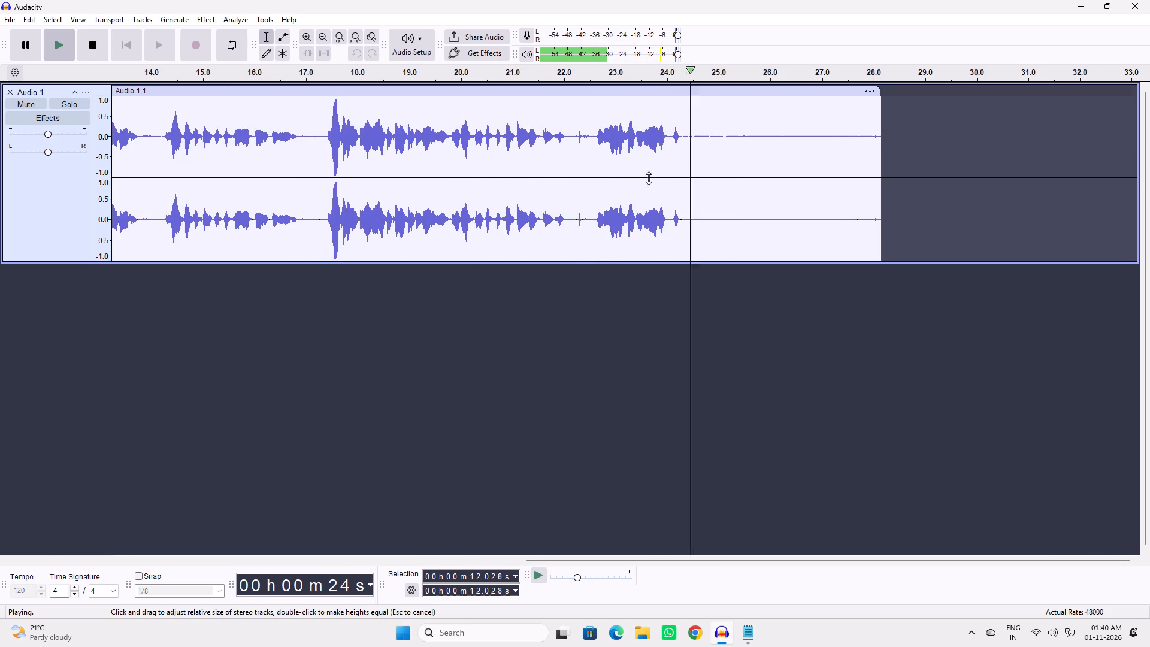
key("space")
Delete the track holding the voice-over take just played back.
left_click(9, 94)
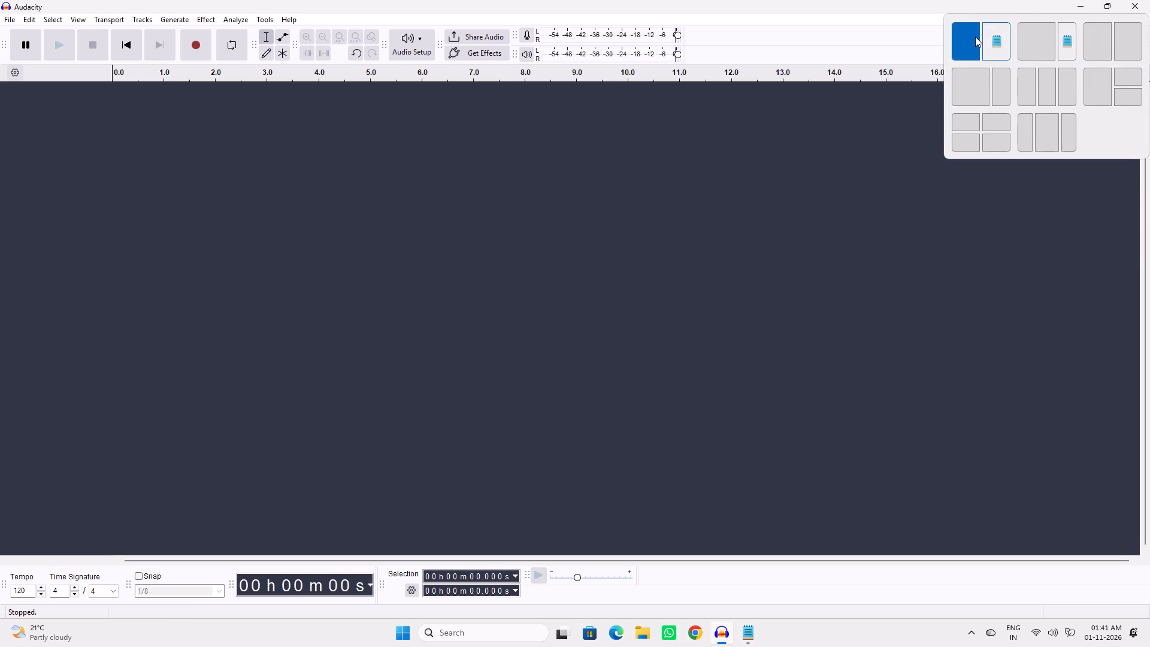
Arrange the Notepad script and Audacity side by side, with the script on the left filling about a third of the screen.
left_click(970, 42)
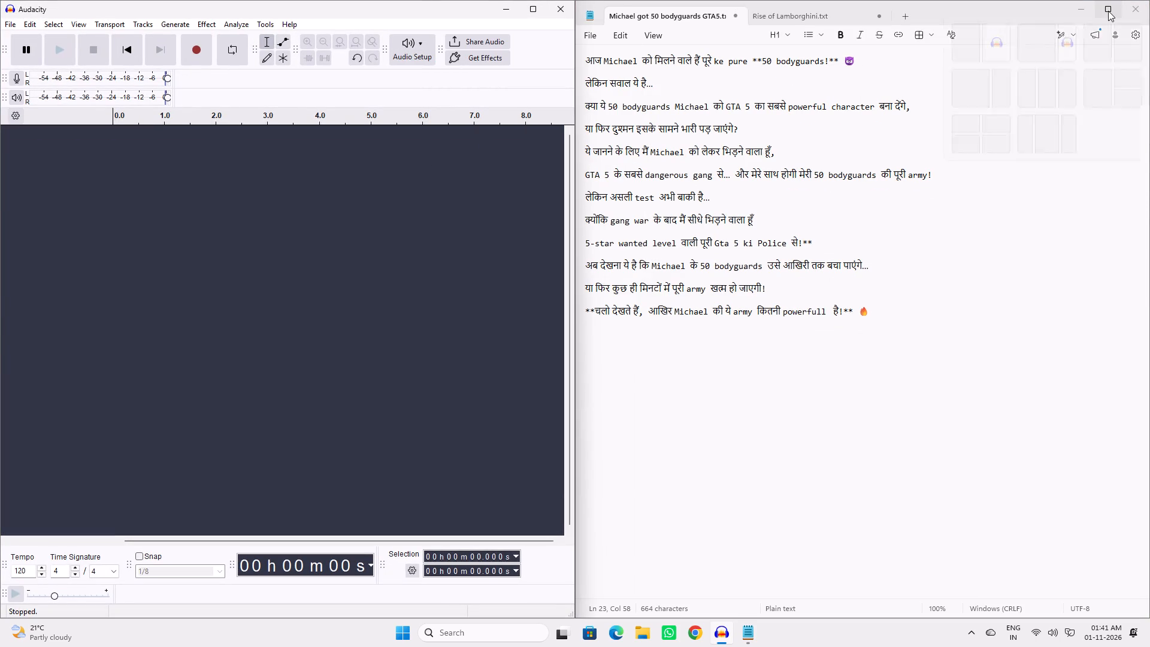
left_click(969, 50)
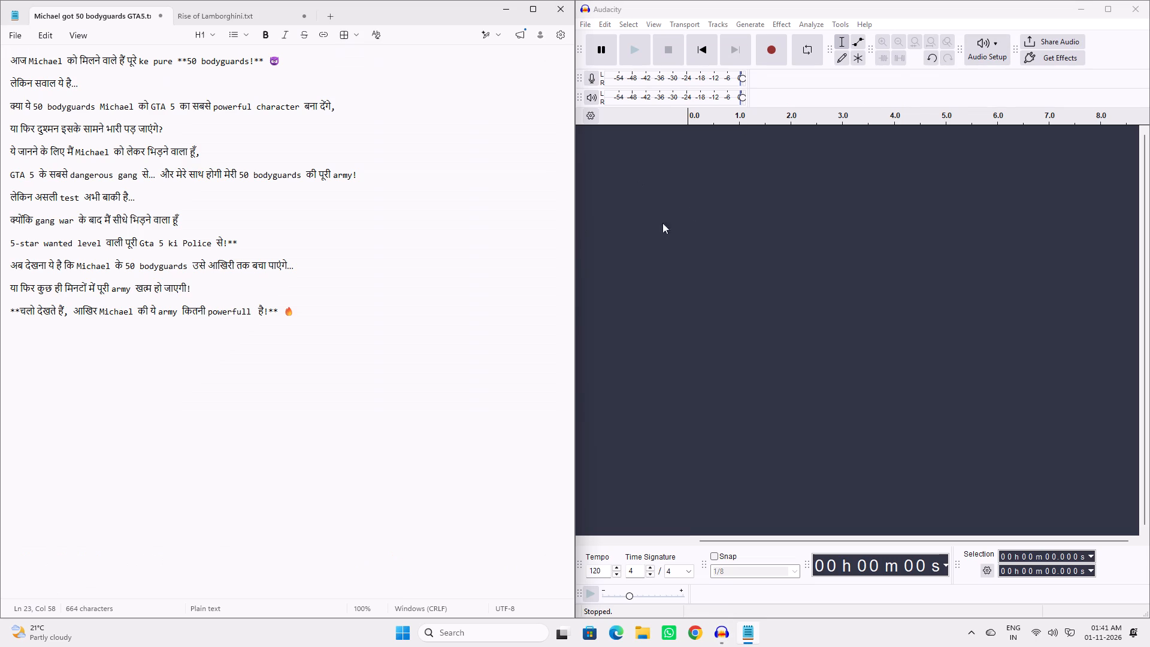
left_click_drag(577, 208, 523, 213)
right_click_drag(577, 208, 523, 213)
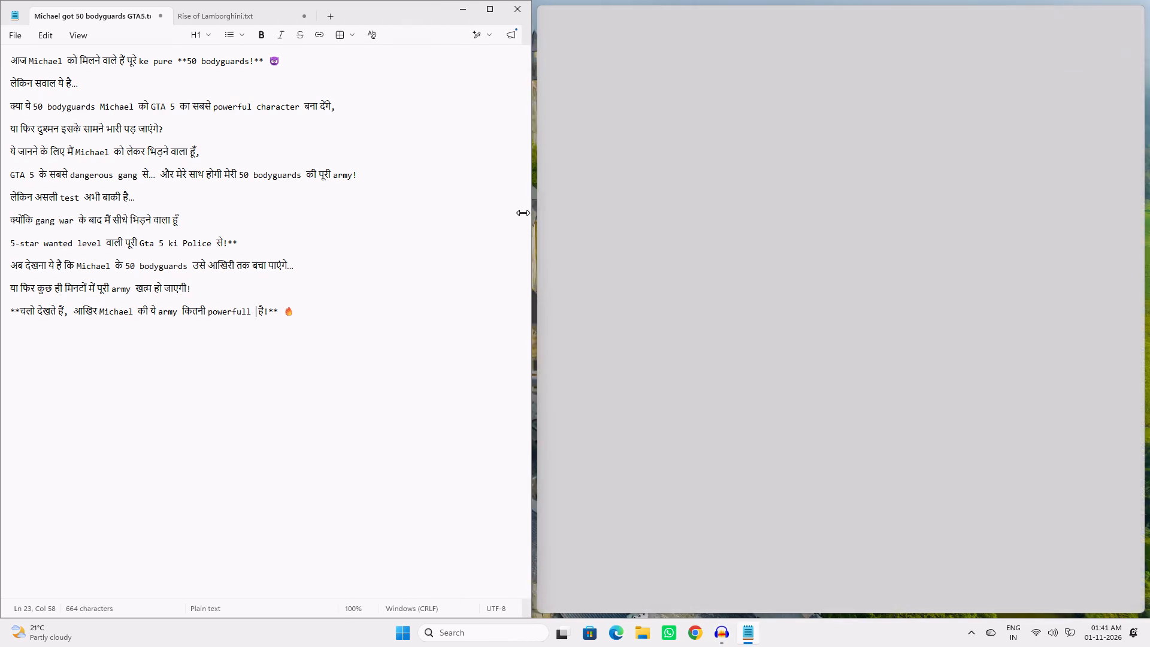
right_click_drag(523, 213, 517, 213)
left_click_drag(523, 213, 514, 214)
left_click(510, 216)
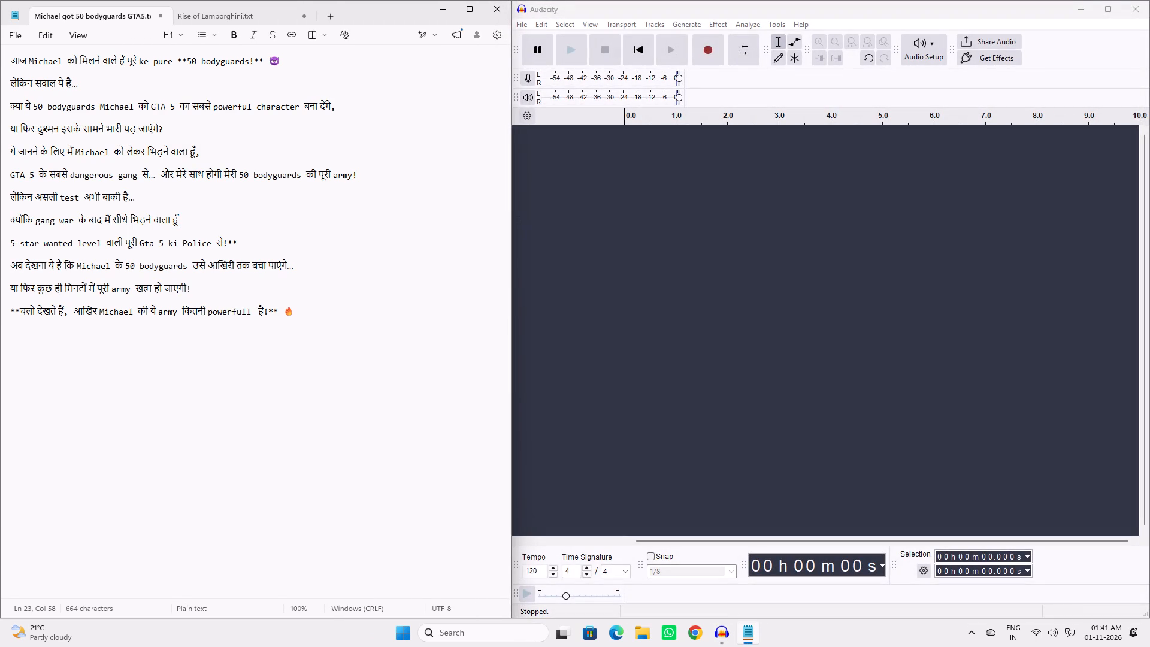
left_click_drag(512, 216, 387, 228)
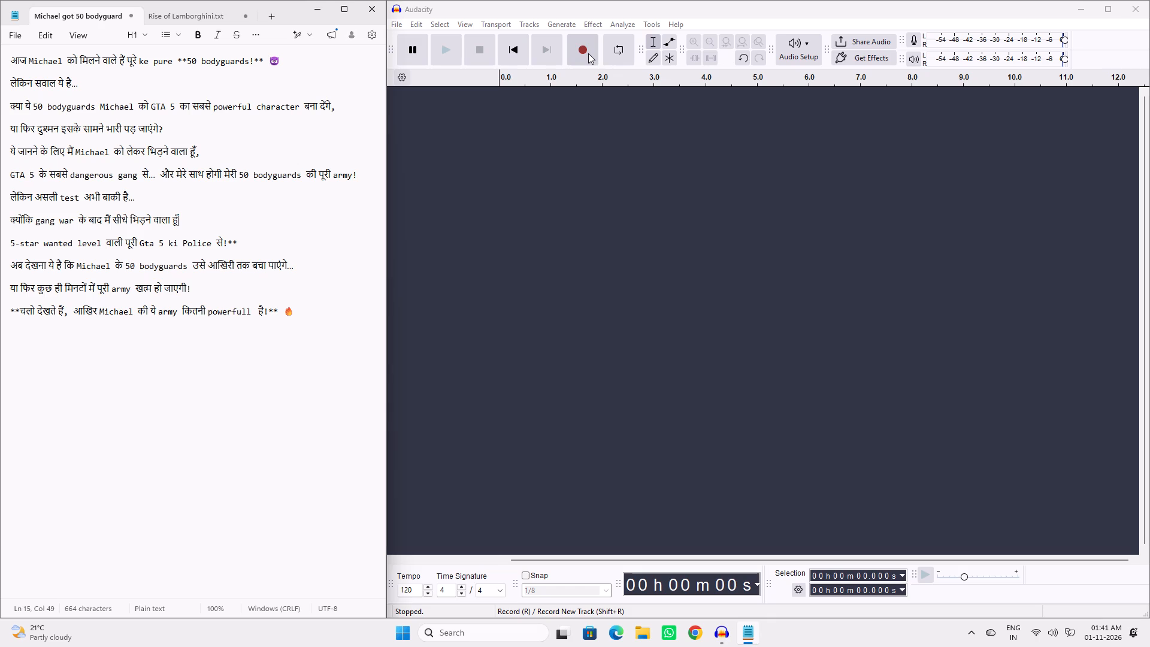
Record another take of the voice-over on a new track, reading from the Notepad script alongside.
left_click(588, 53)
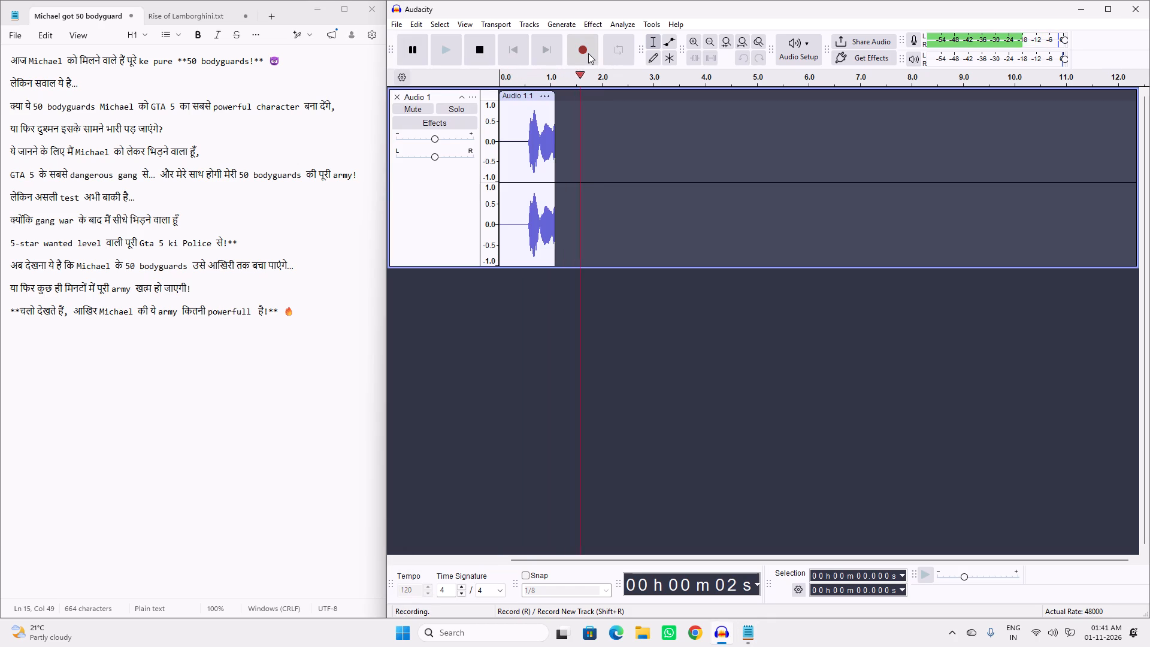
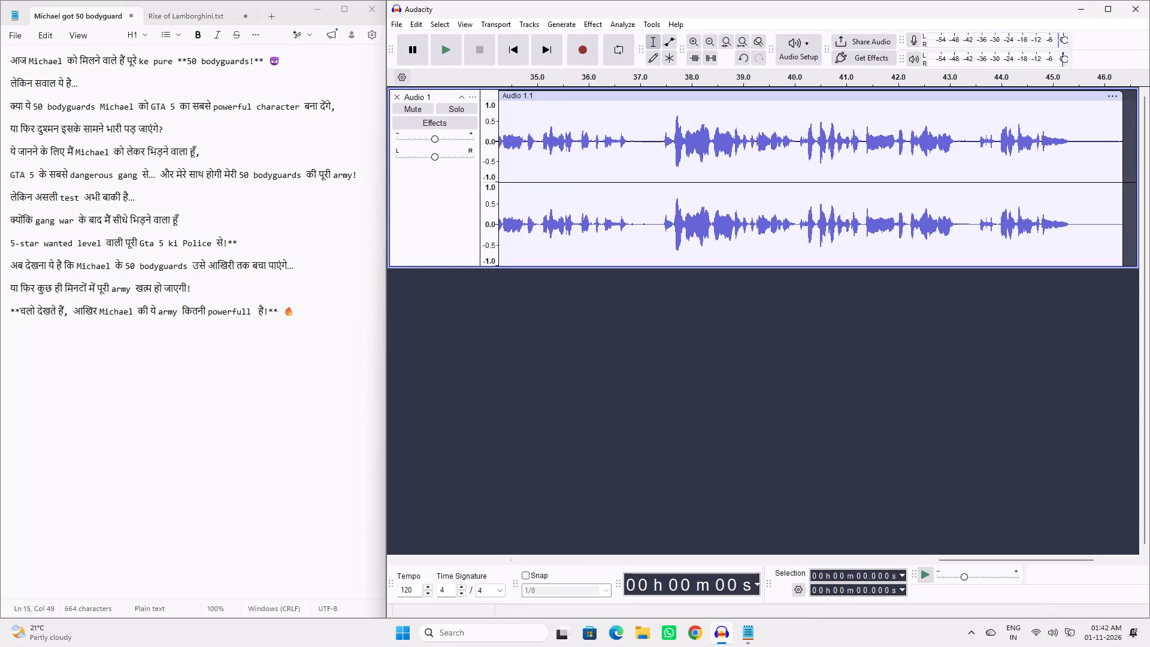
Delete the track holding the voice-over take just recorded.
left_click(398, 100)
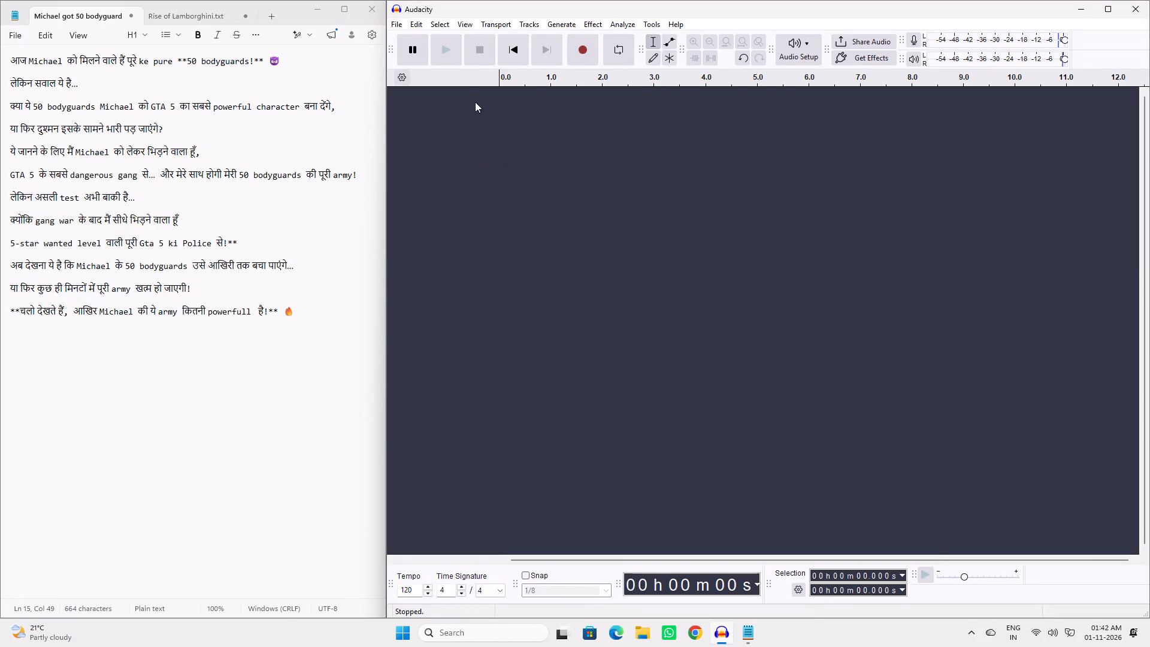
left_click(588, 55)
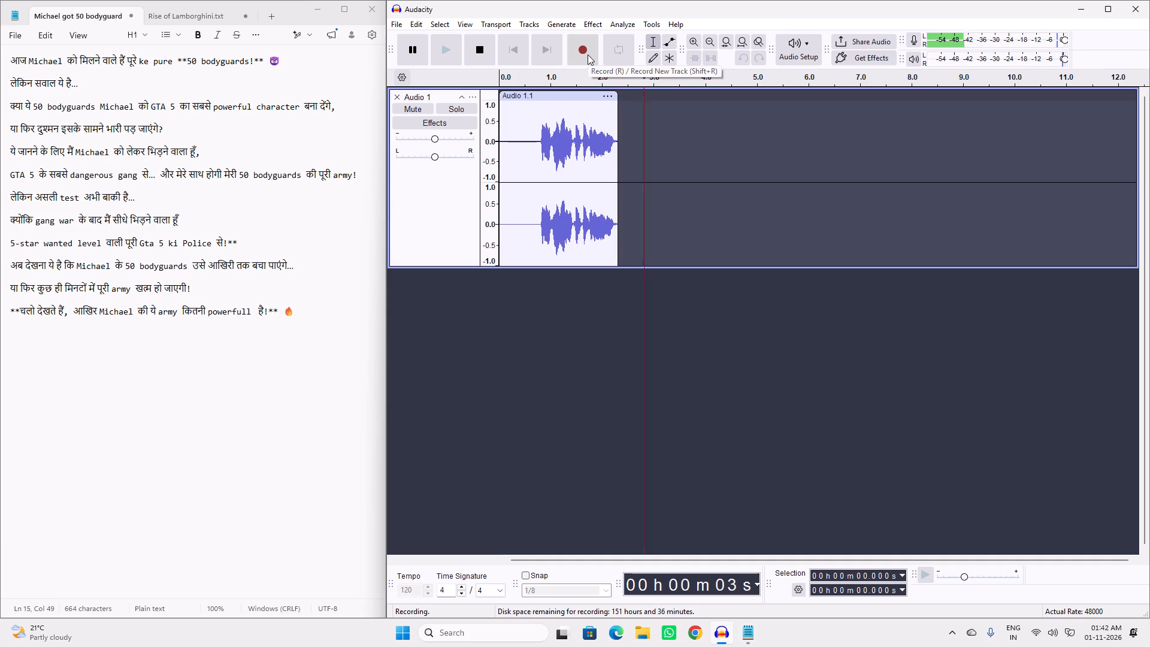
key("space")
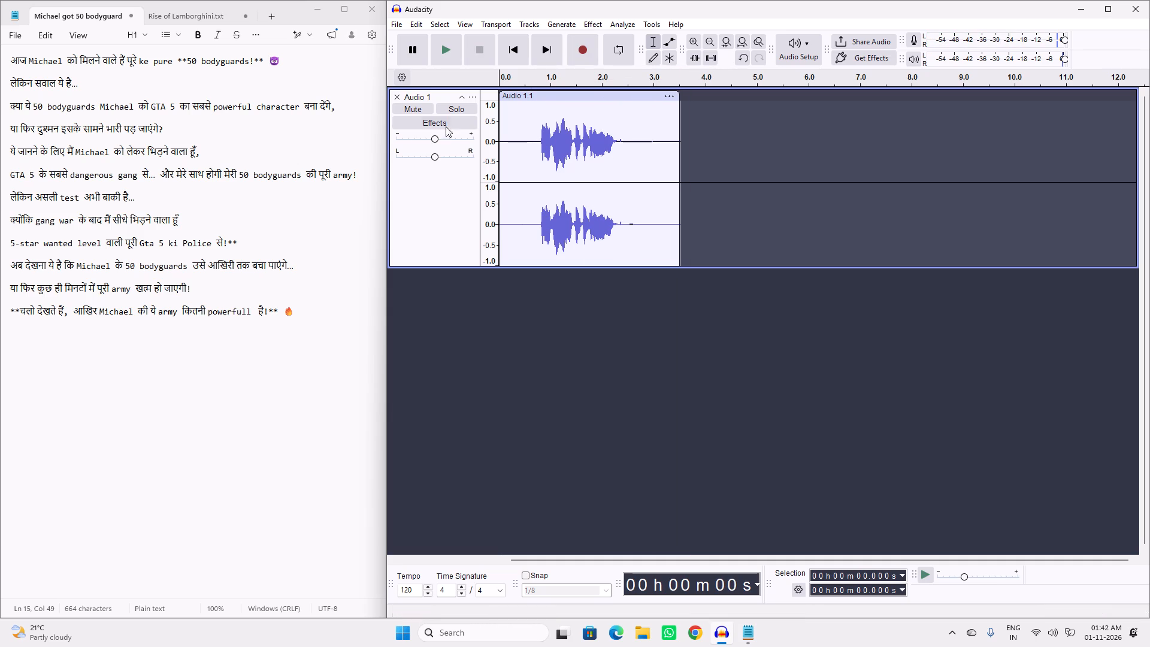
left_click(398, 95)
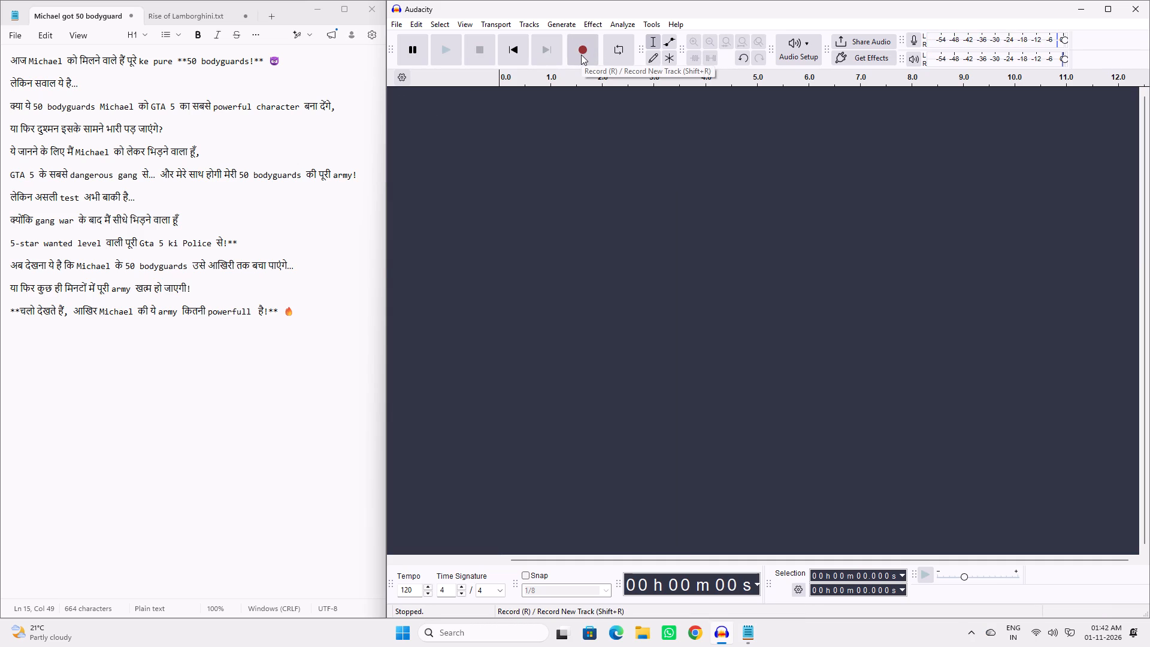
Record a fresh take of the voice-over from the start of the empty project, reading from the Notepad script.
left_click(581, 55)
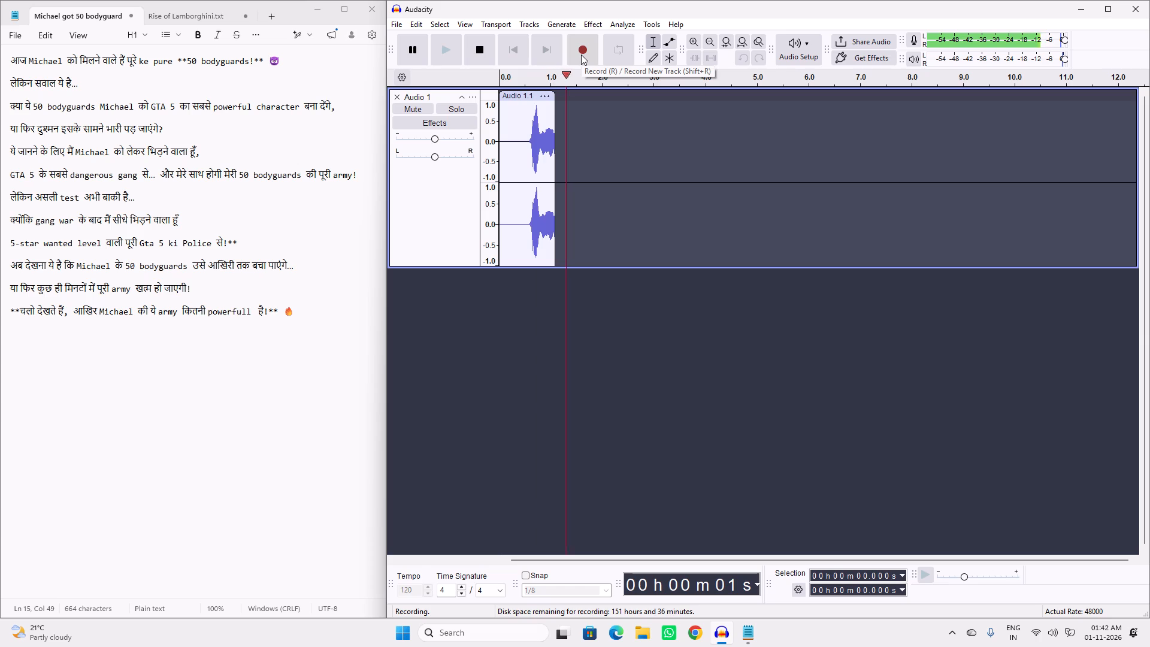
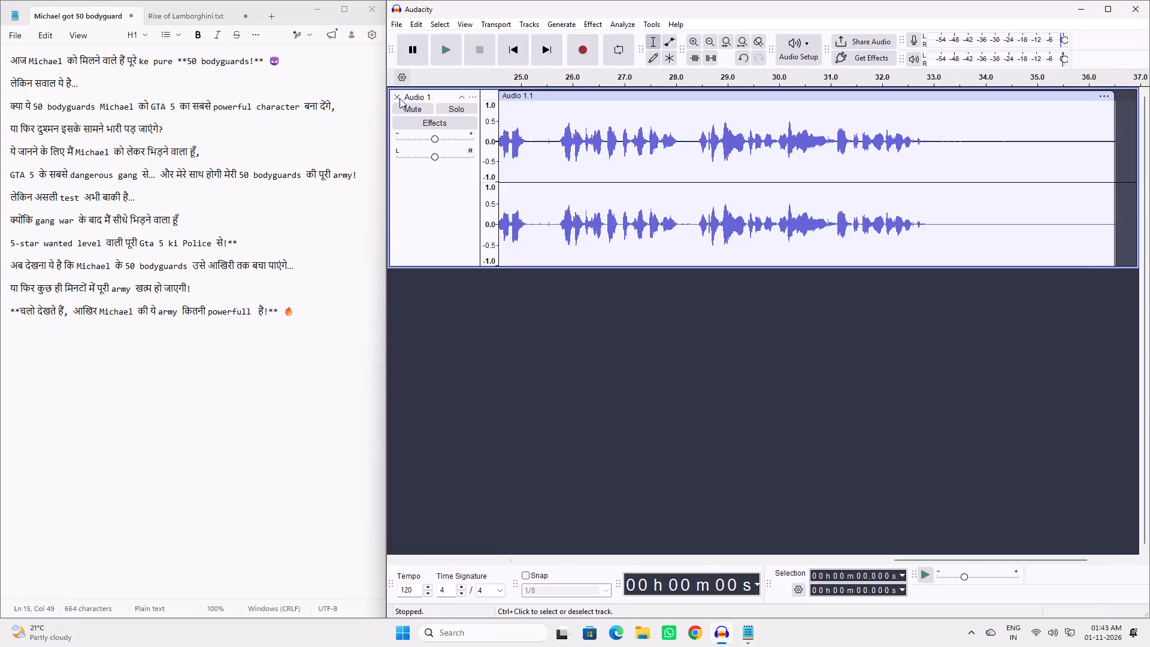
Delete the audio track holding the voice-over take just recorded.
left_click(399, 98)
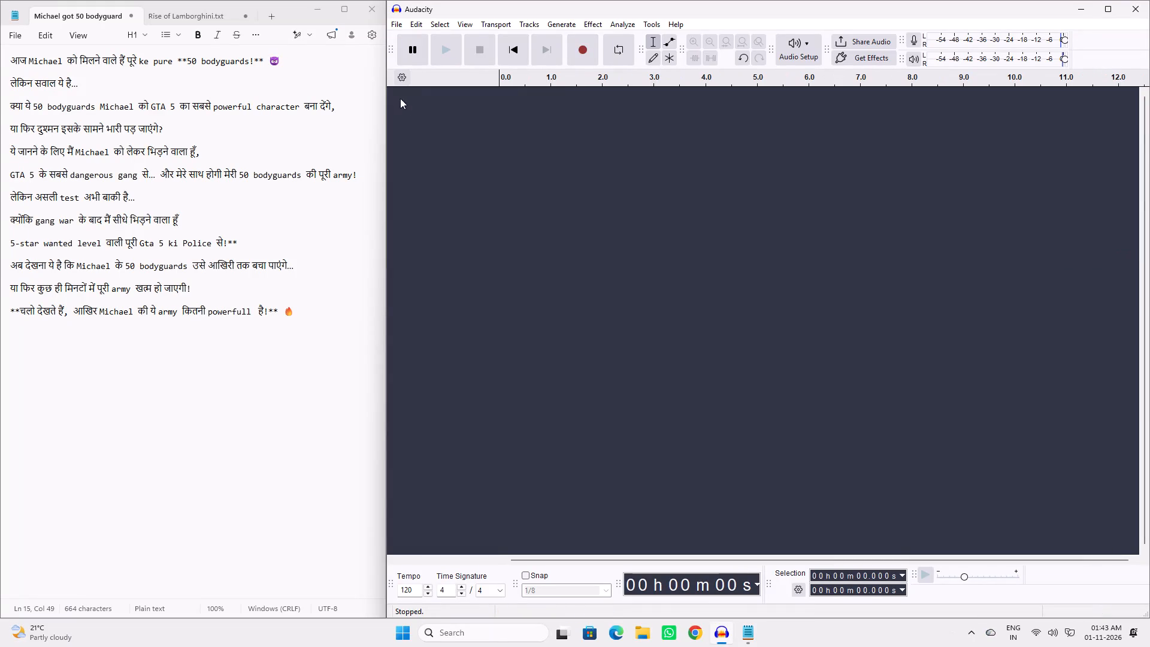
Record a new take of the voice-over from the start of the empty project, reading the bodyguards script in Notepad.
left_click(587, 54)
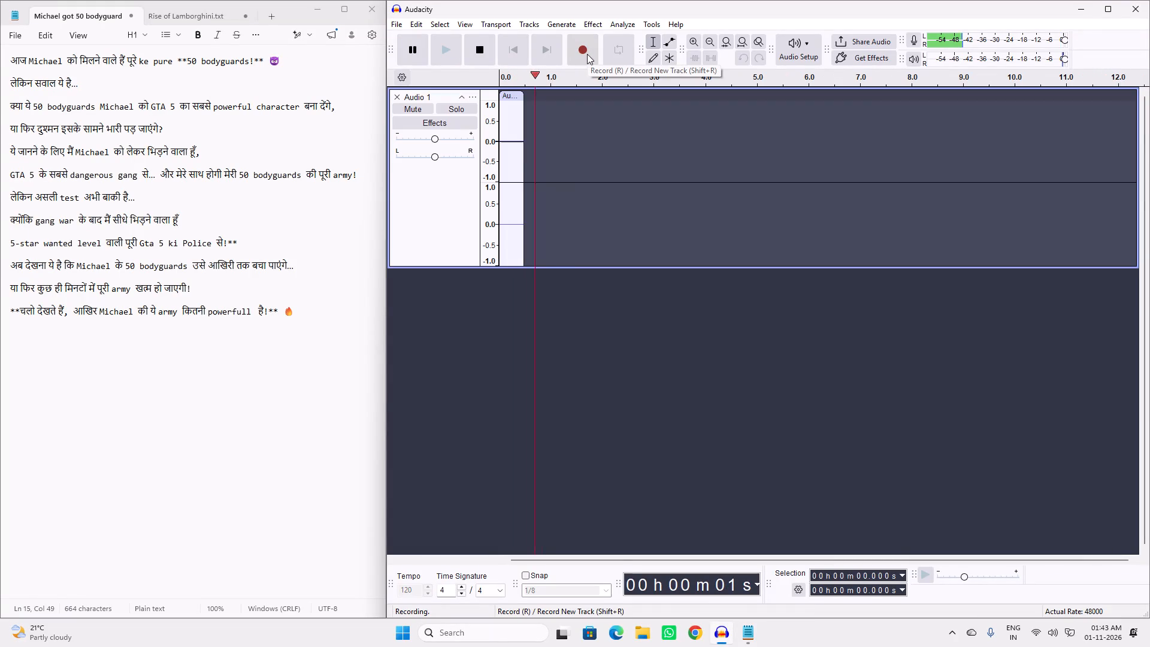
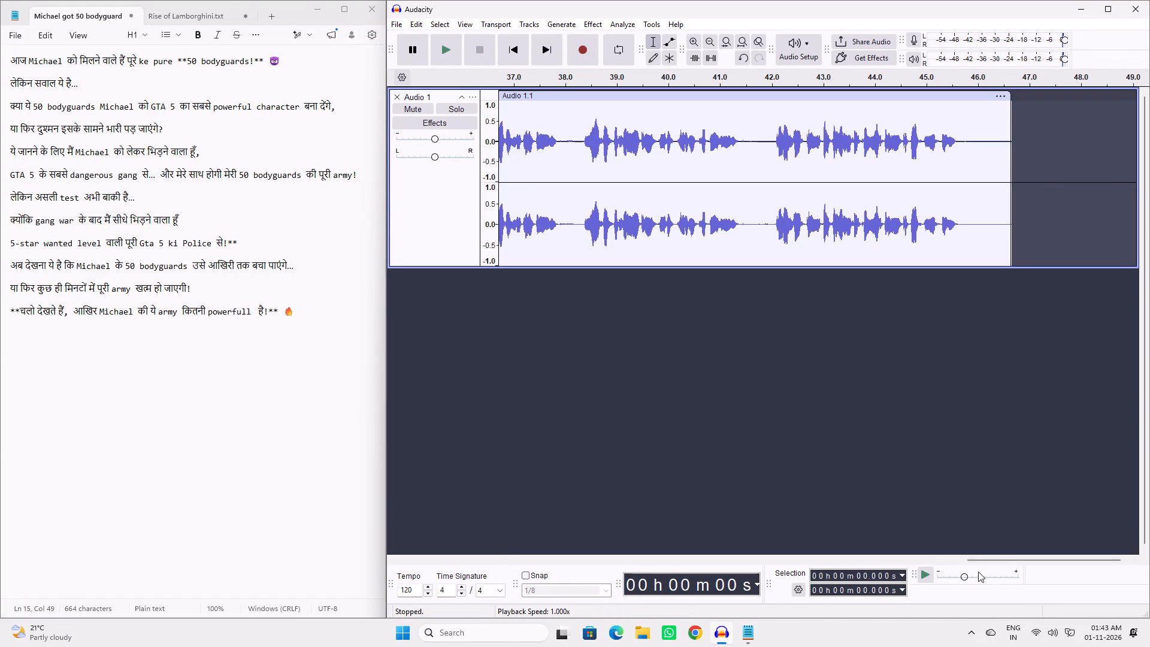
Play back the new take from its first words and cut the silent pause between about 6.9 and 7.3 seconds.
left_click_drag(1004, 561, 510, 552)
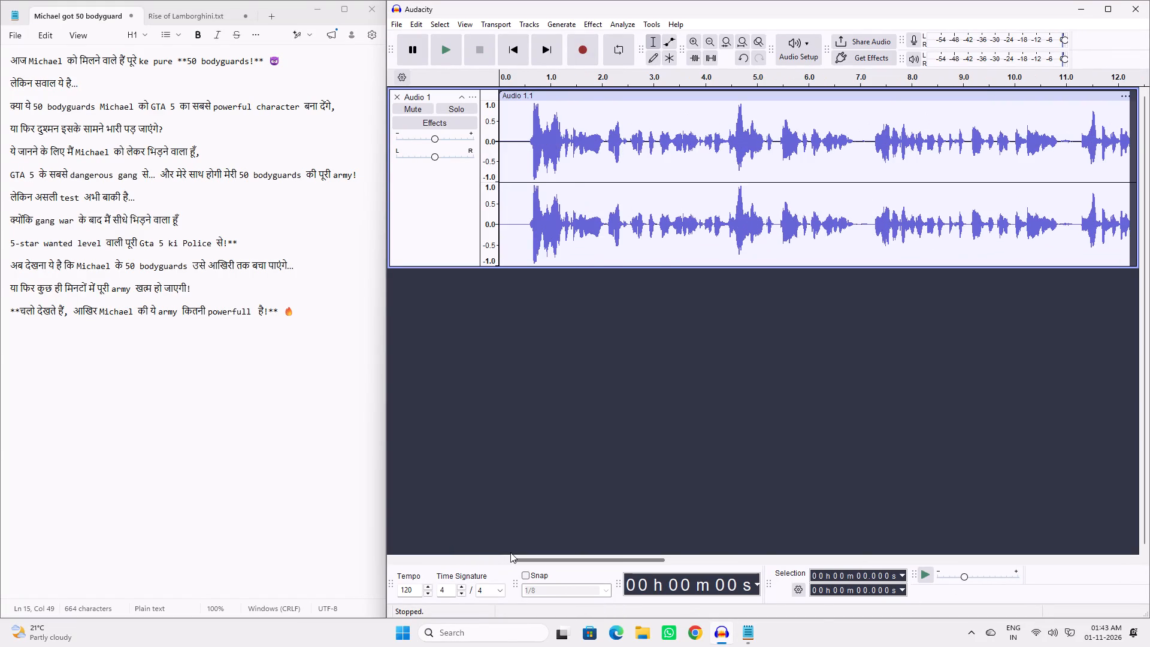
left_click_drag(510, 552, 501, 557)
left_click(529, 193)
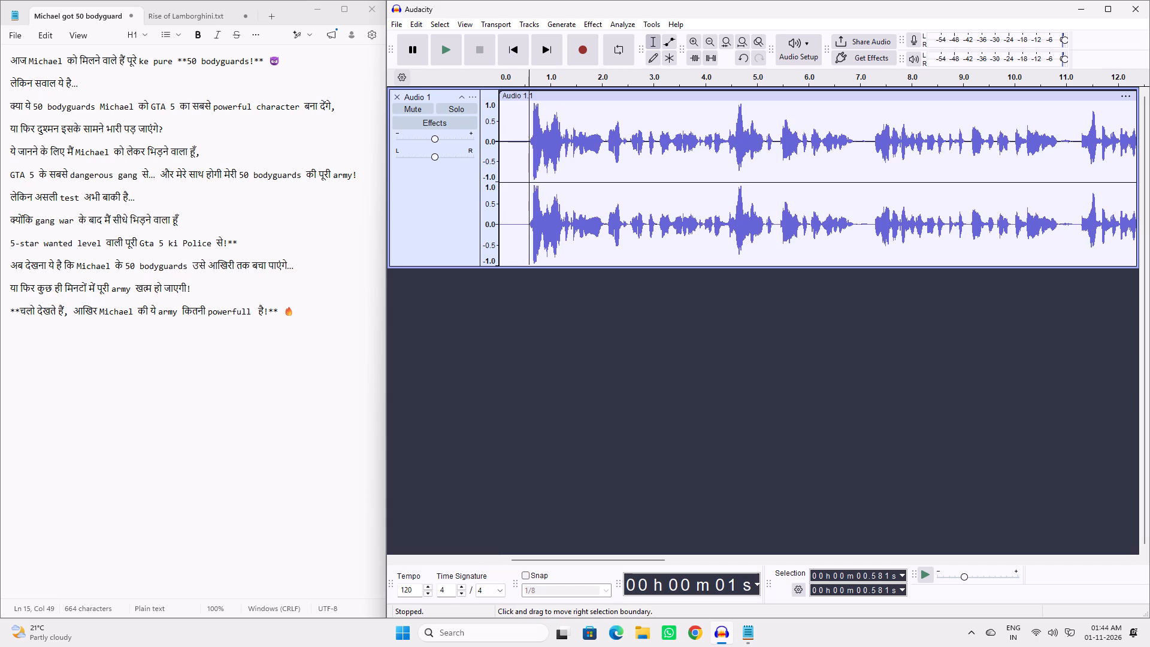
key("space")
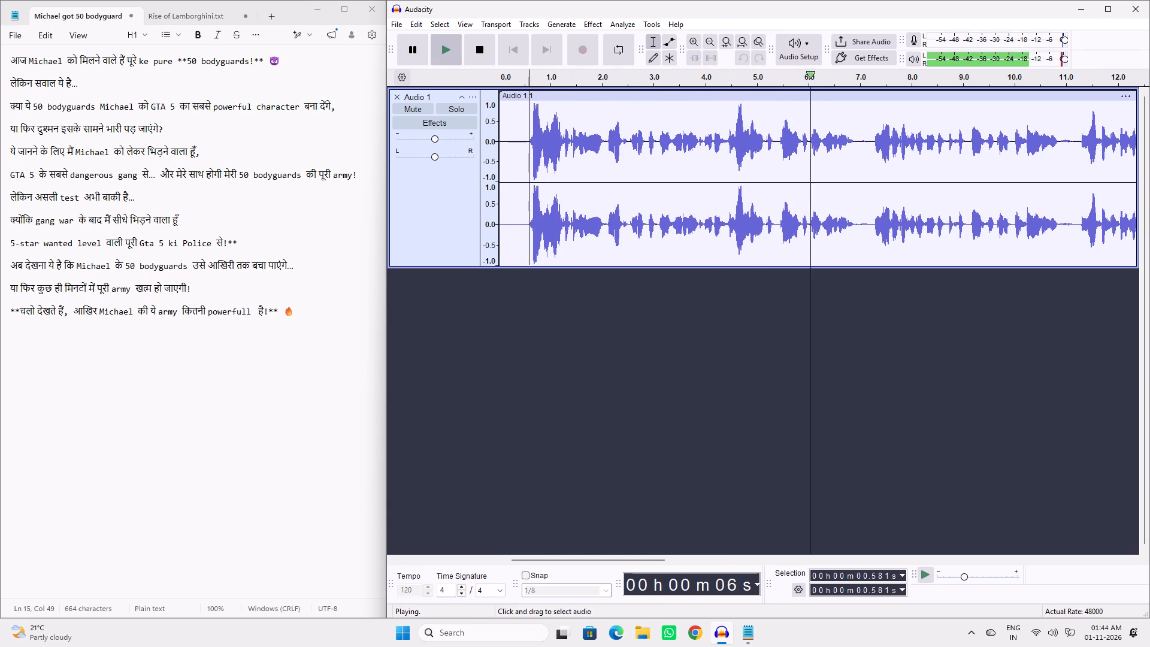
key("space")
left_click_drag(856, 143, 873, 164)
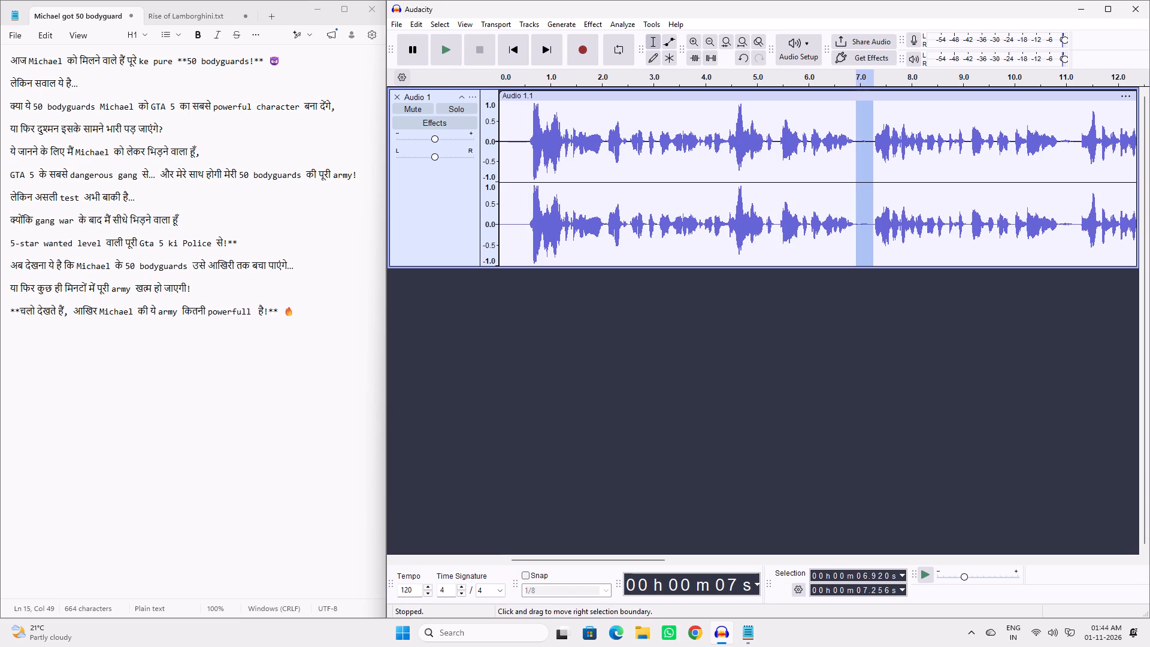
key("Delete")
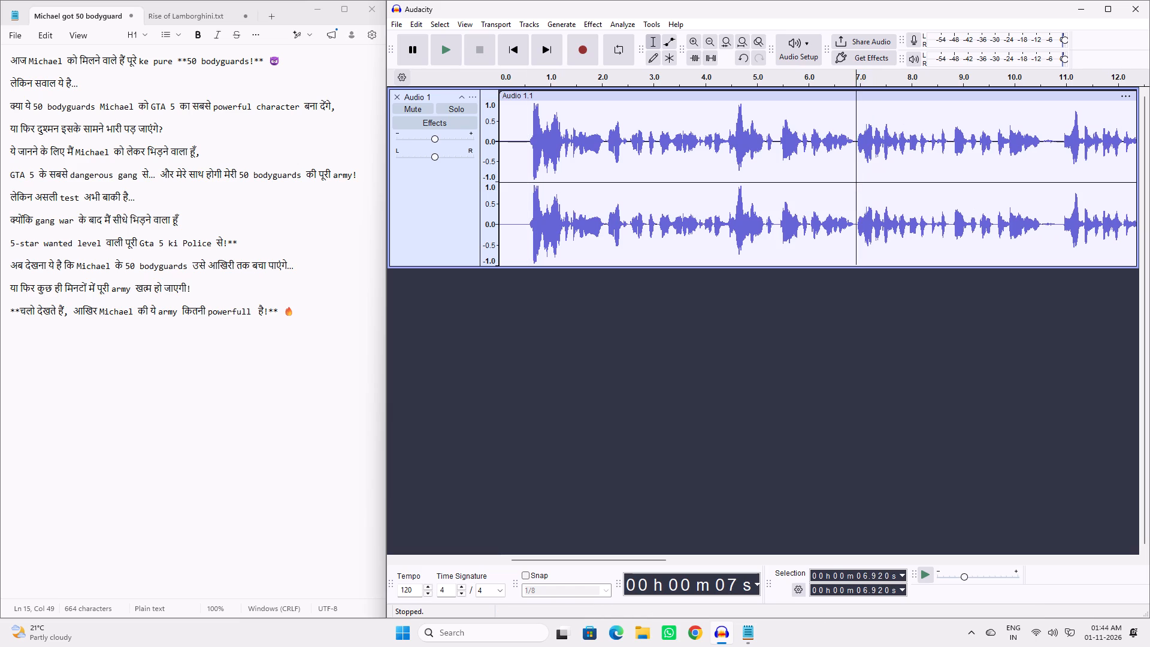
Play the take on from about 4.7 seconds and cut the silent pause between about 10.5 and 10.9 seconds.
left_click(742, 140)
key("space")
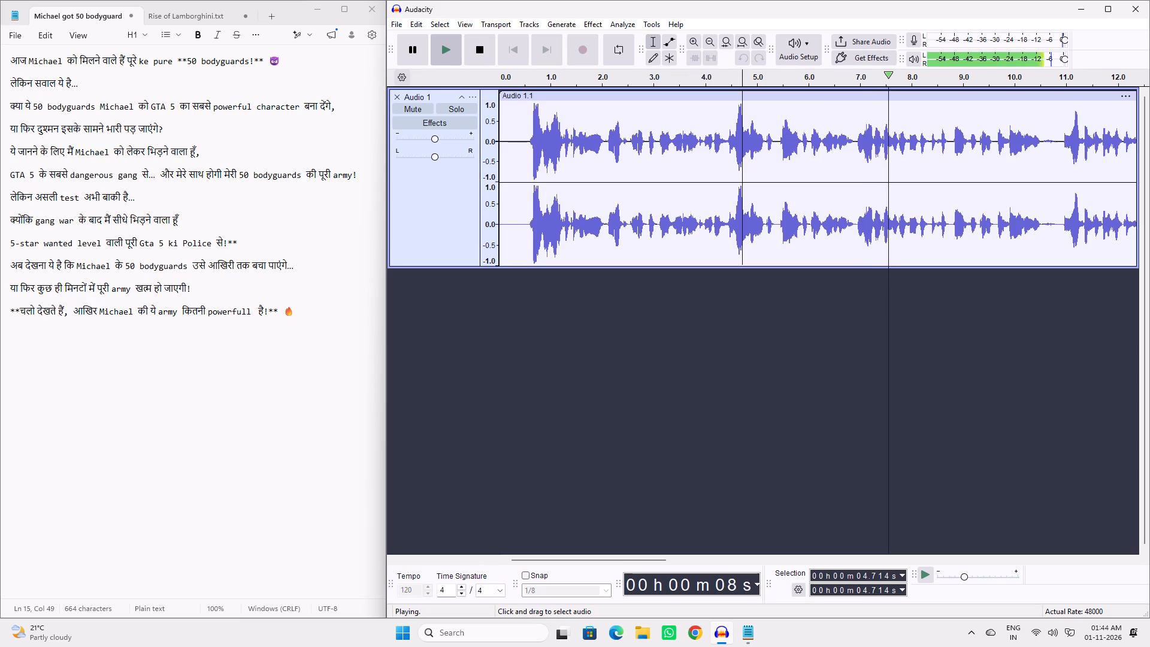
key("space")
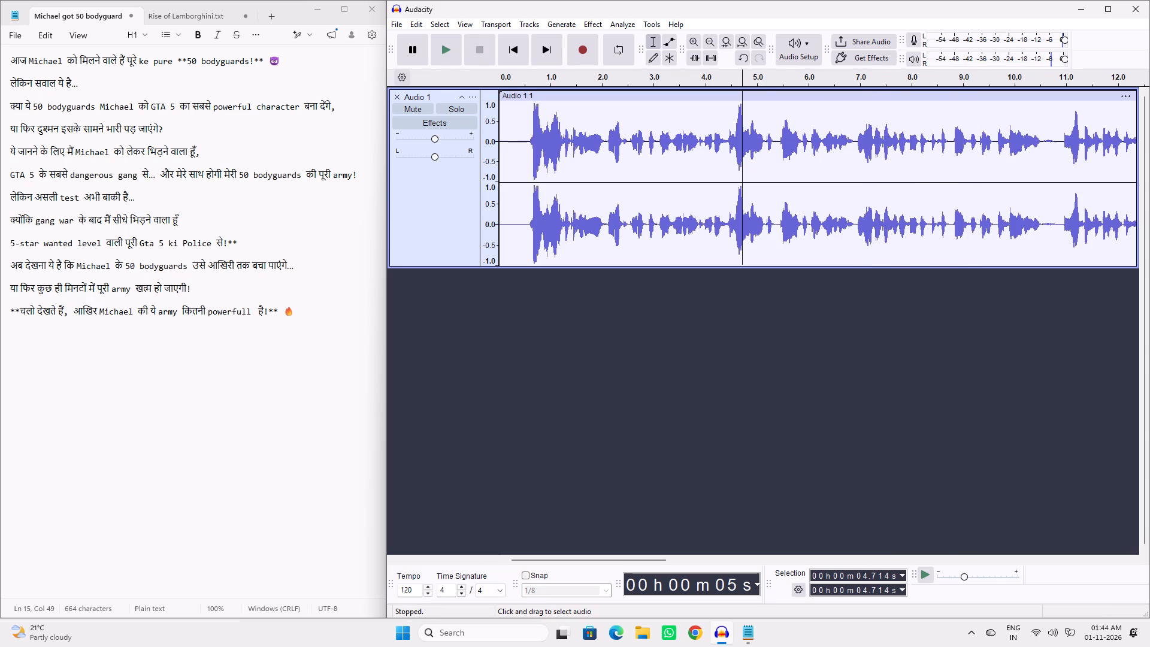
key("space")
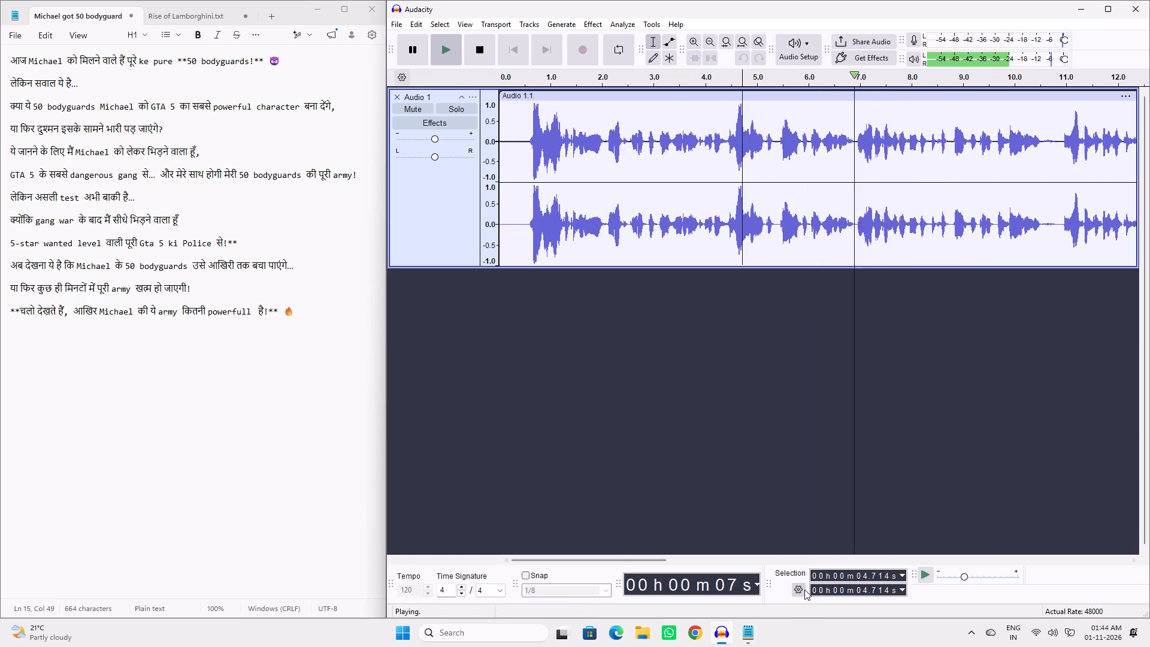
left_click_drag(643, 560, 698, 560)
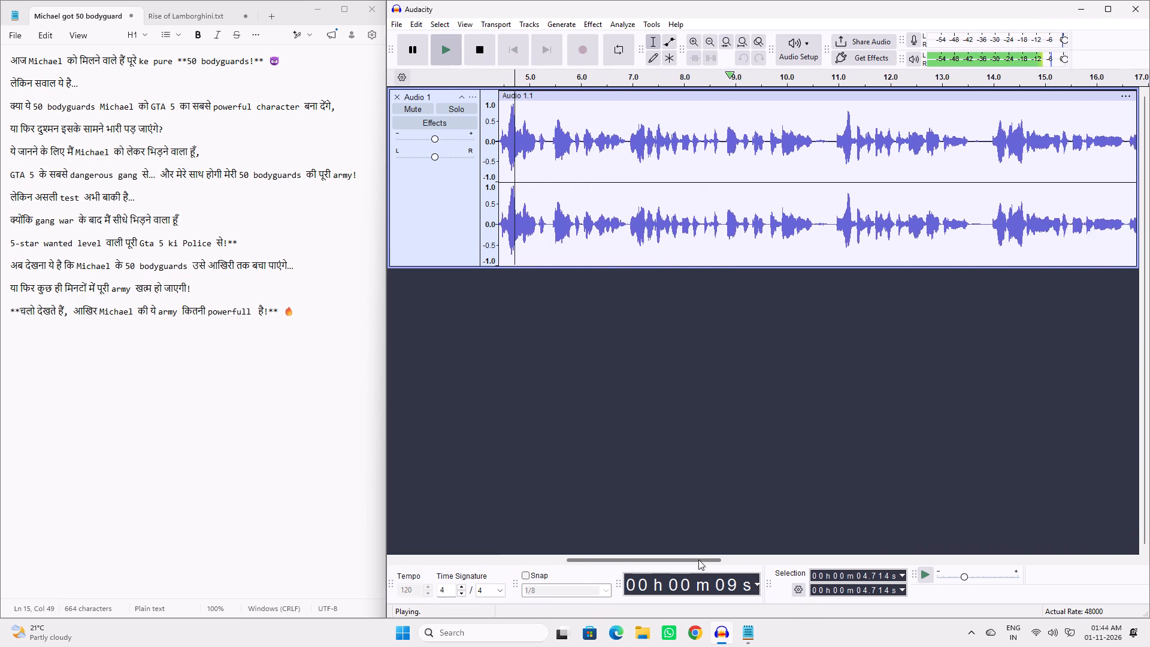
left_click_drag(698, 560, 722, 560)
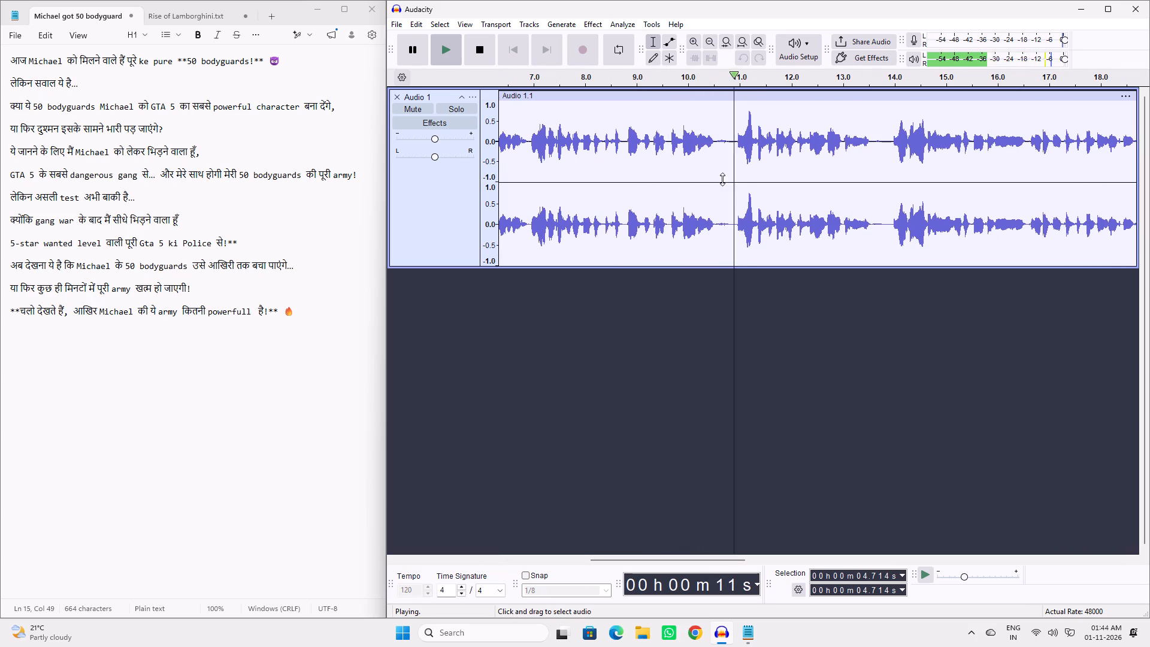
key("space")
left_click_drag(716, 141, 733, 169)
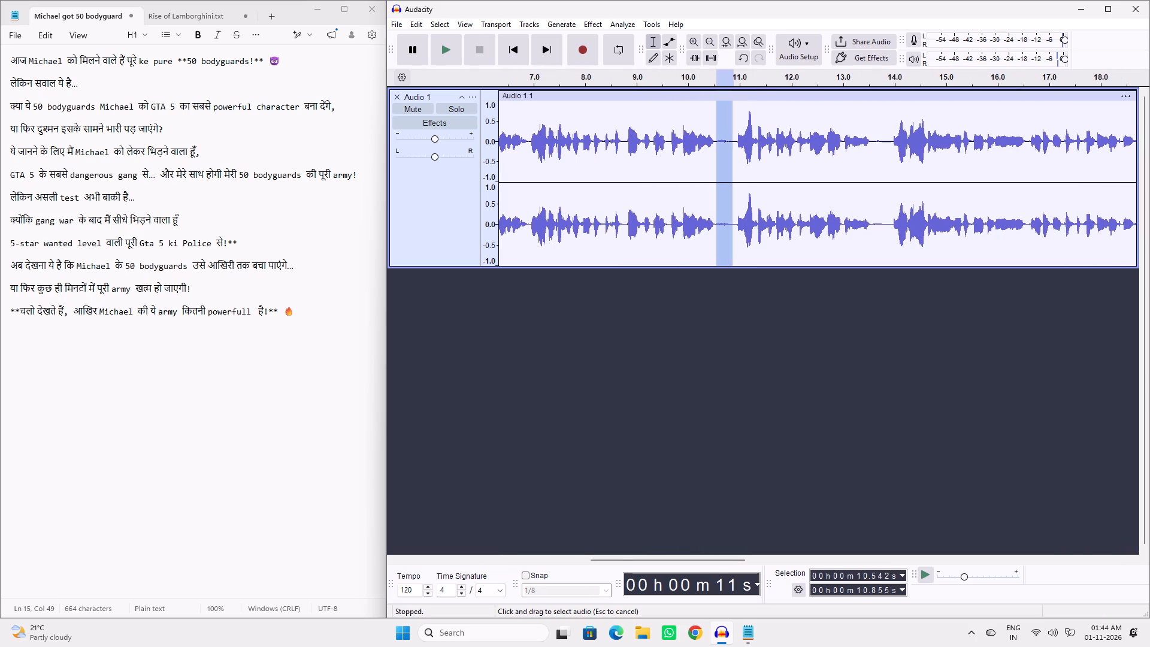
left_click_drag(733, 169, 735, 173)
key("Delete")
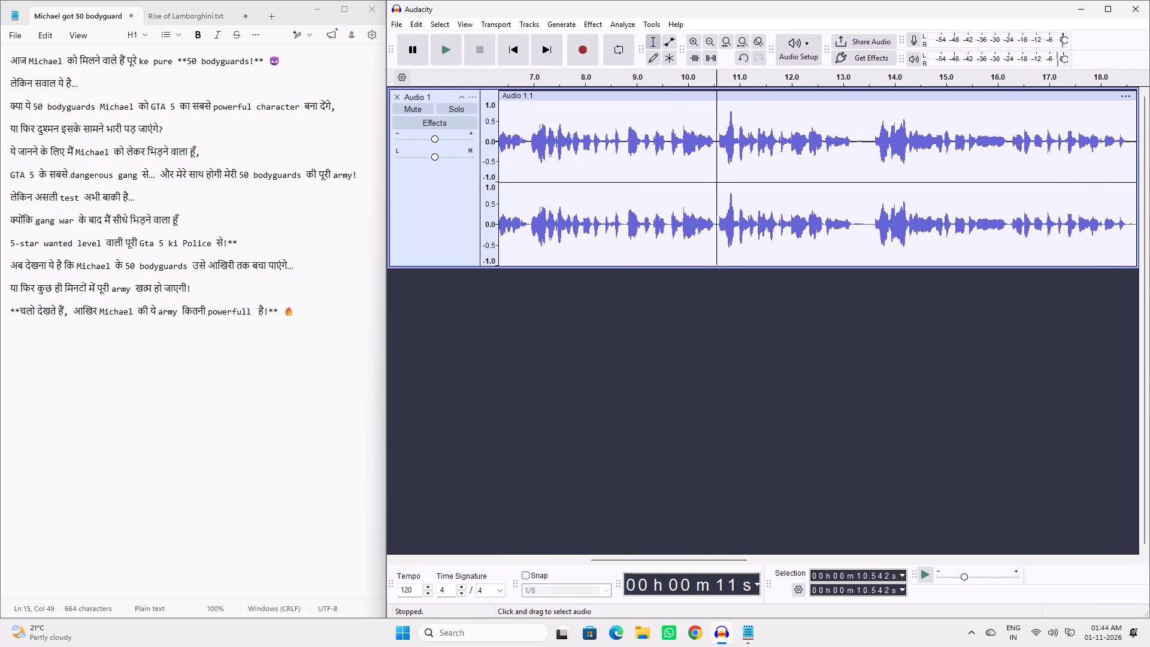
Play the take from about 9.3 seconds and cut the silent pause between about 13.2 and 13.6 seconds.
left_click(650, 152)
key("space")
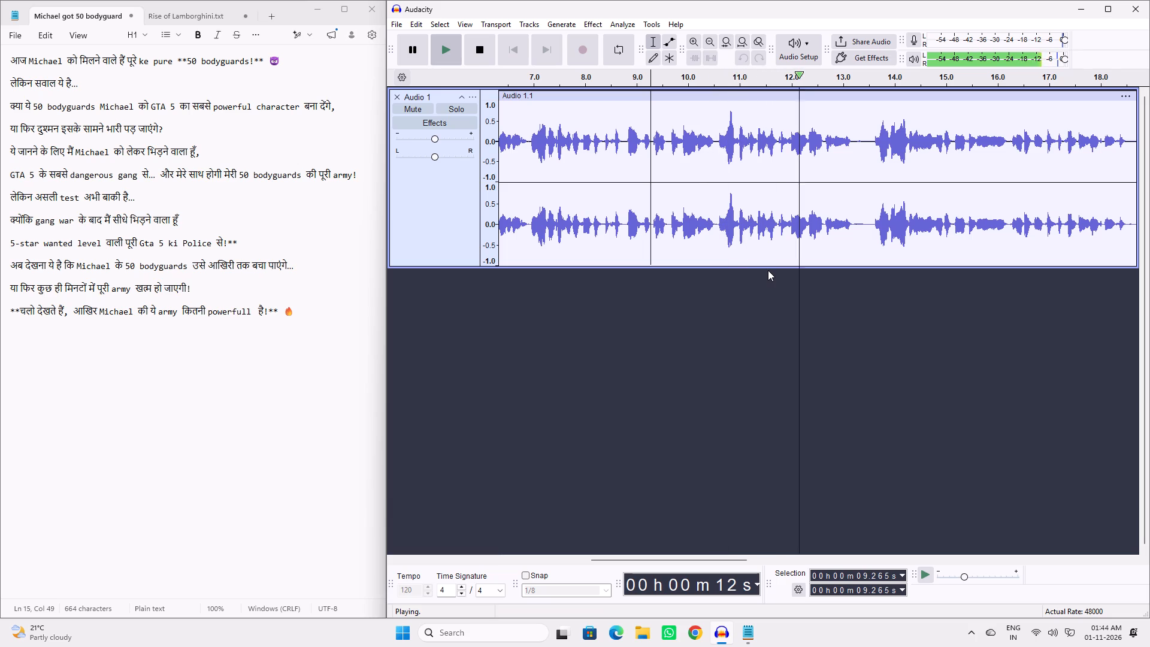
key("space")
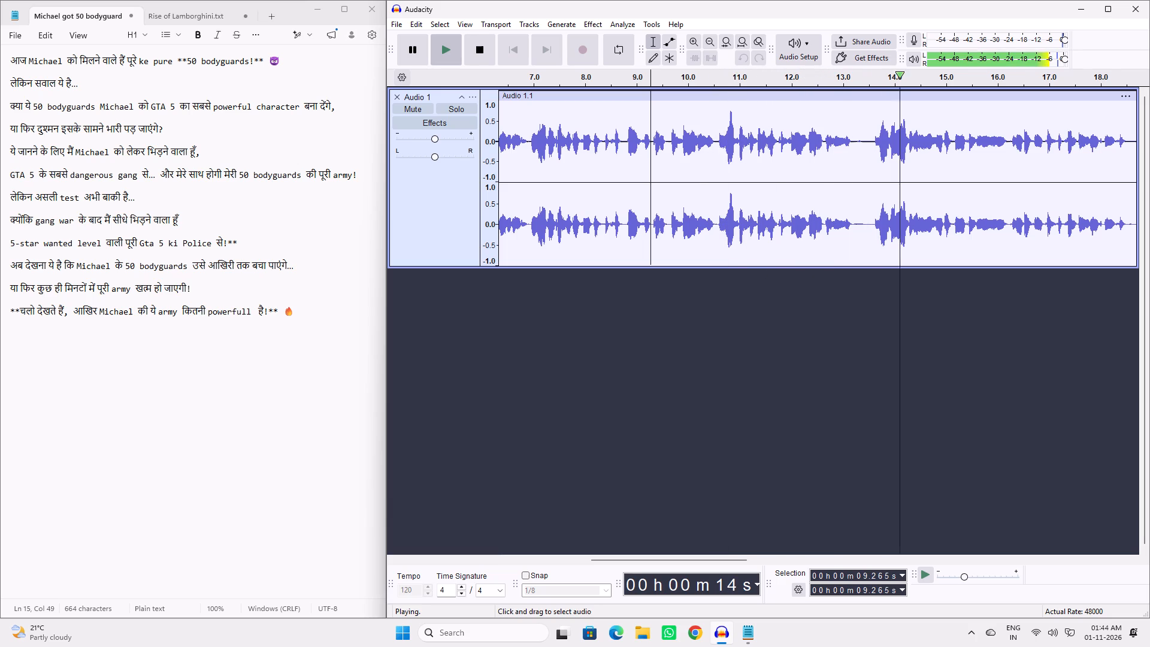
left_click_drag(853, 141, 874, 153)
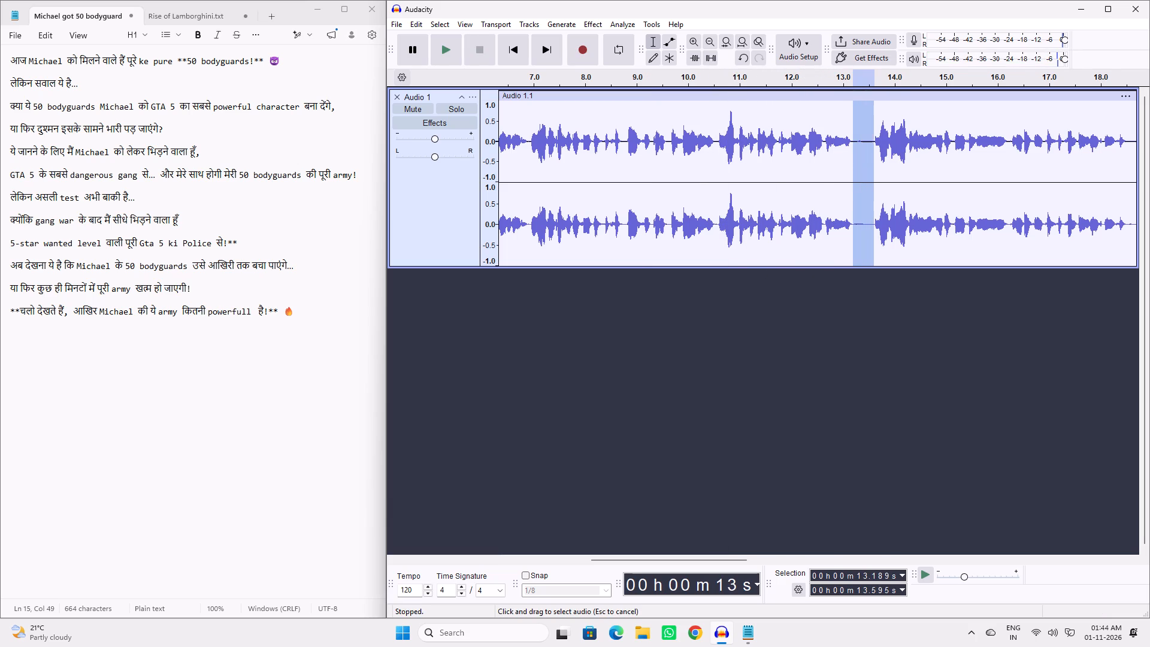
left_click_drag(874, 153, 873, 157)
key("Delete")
Listen to the take from the last cut at about 13.2 seconds to around 21 seconds.
key("space")
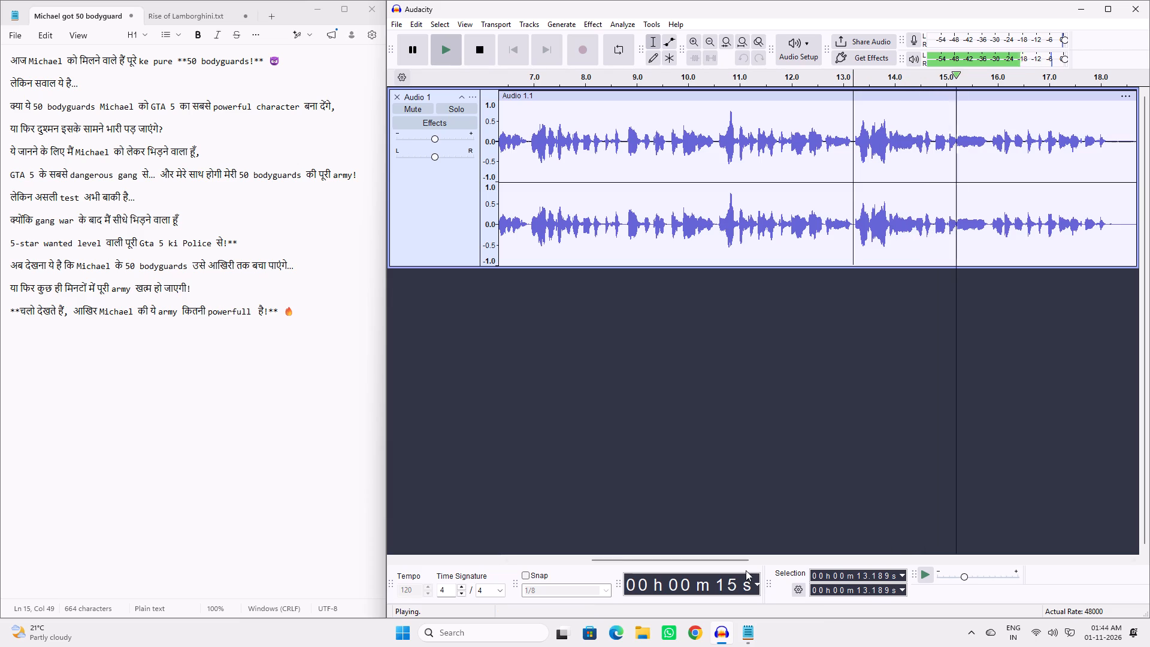
left_click_drag(719, 558, 797, 562)
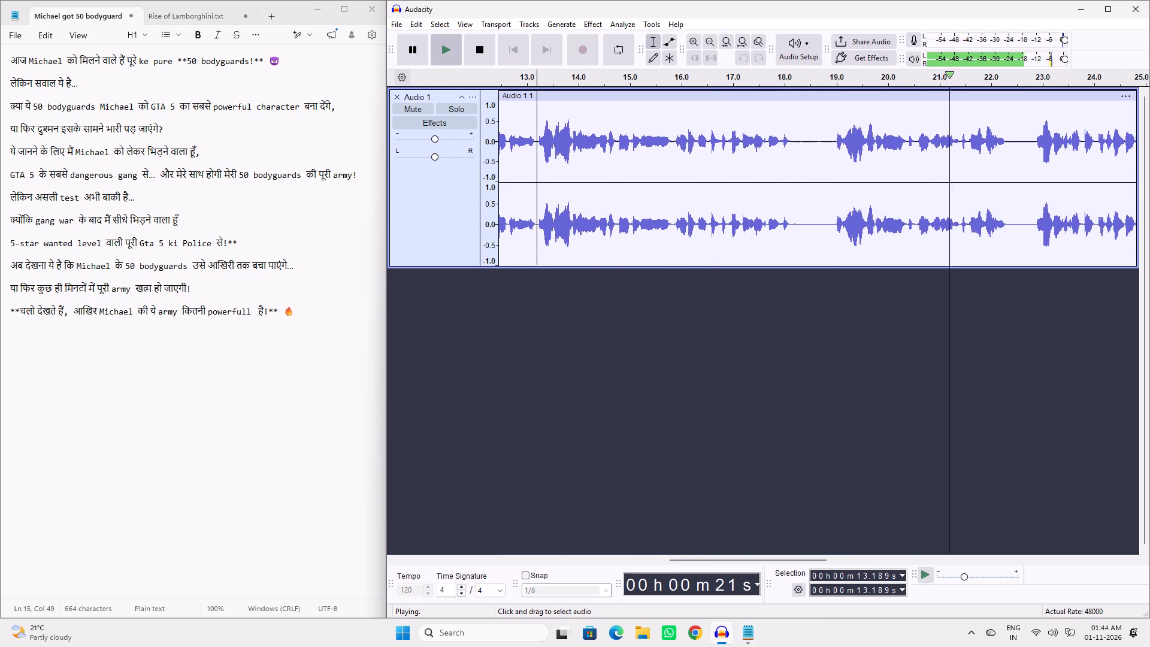
key("space")
Delete the audio track holding the reviewed voice-over take.
left_click(398, 96)
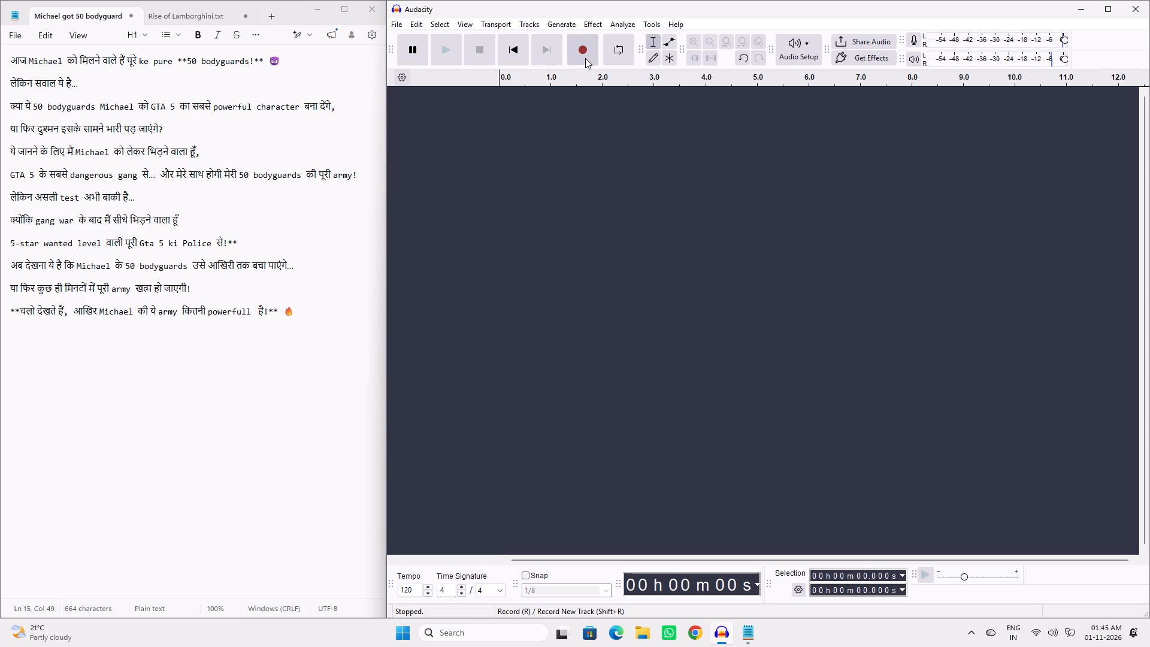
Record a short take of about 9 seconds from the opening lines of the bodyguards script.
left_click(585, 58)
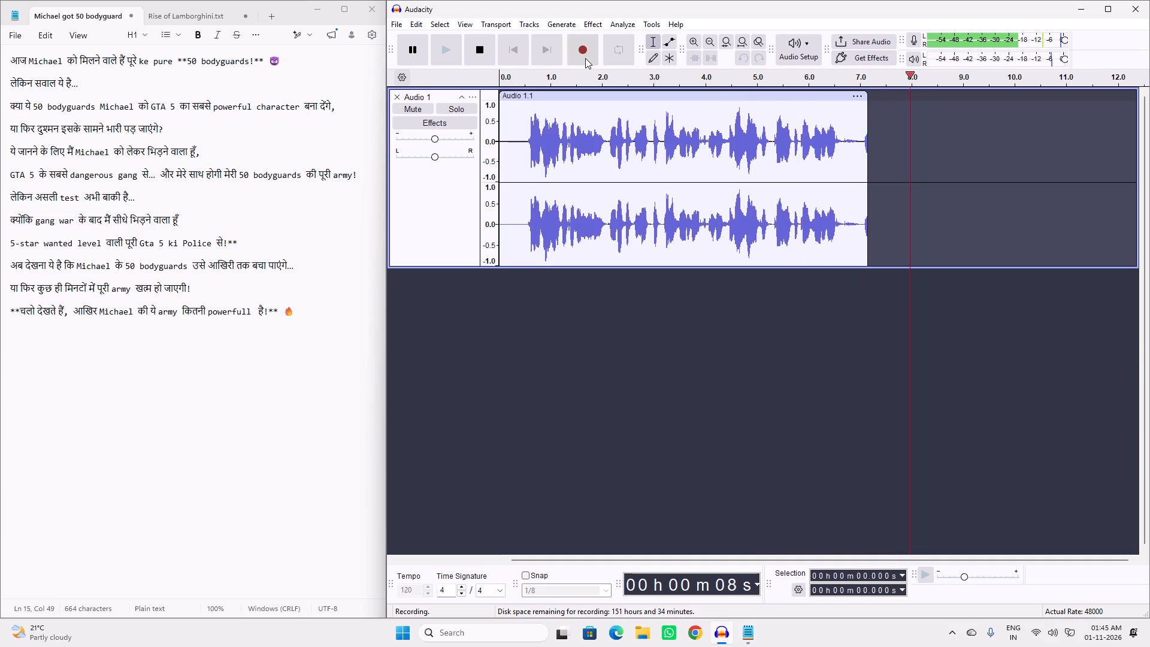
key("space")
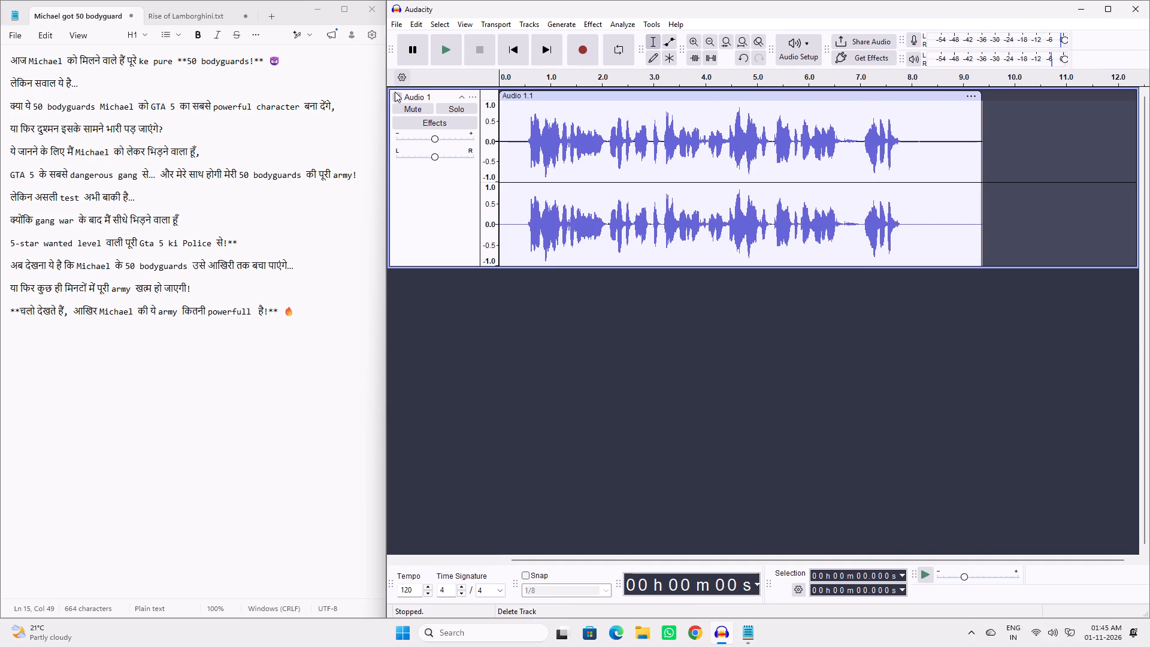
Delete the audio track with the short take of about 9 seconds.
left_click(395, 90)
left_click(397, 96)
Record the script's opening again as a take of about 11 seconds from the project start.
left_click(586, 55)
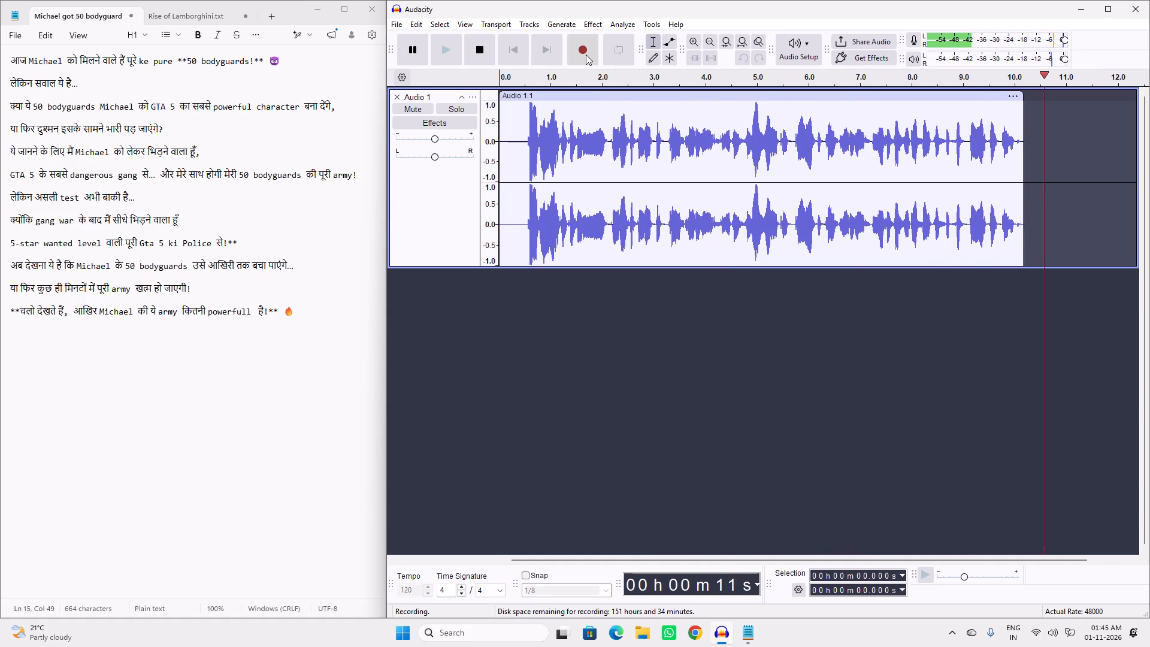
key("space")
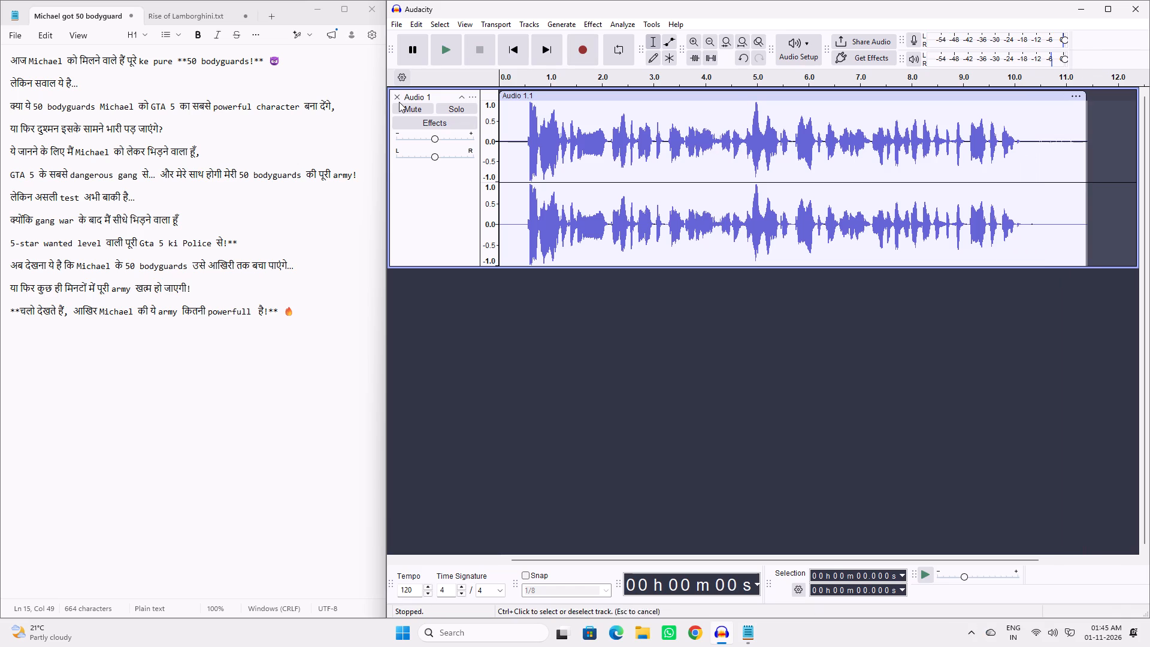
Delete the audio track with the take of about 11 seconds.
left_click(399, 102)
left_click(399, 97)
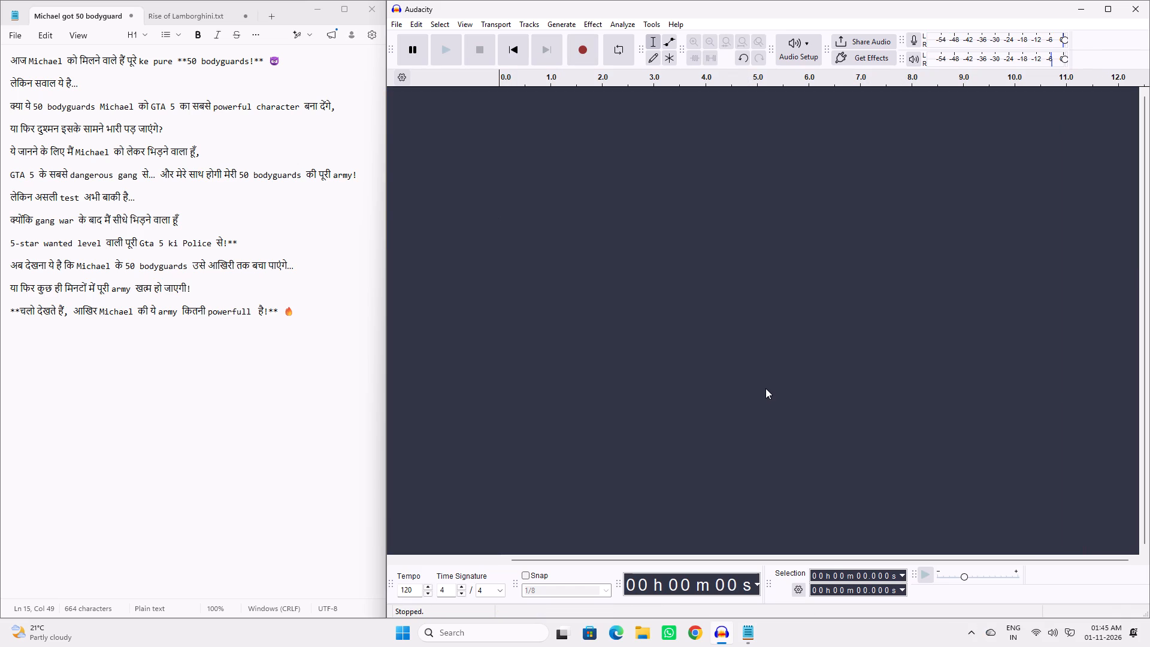
Record another take of the bodyguards script from the start of the empty project.
left_click(582, 53)
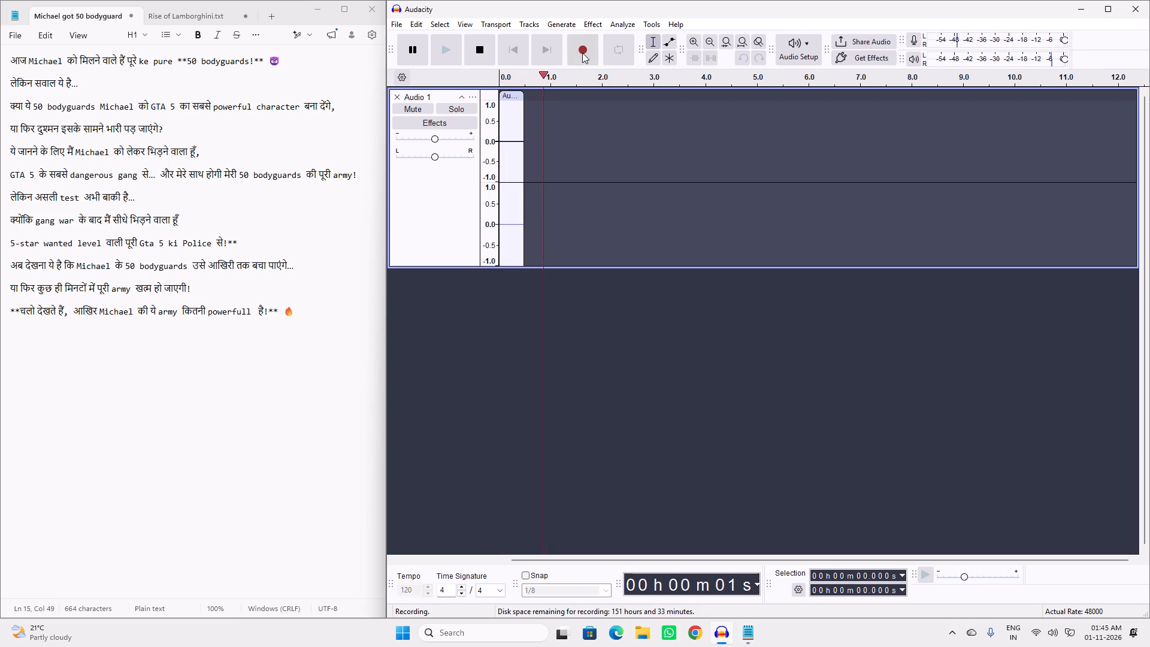
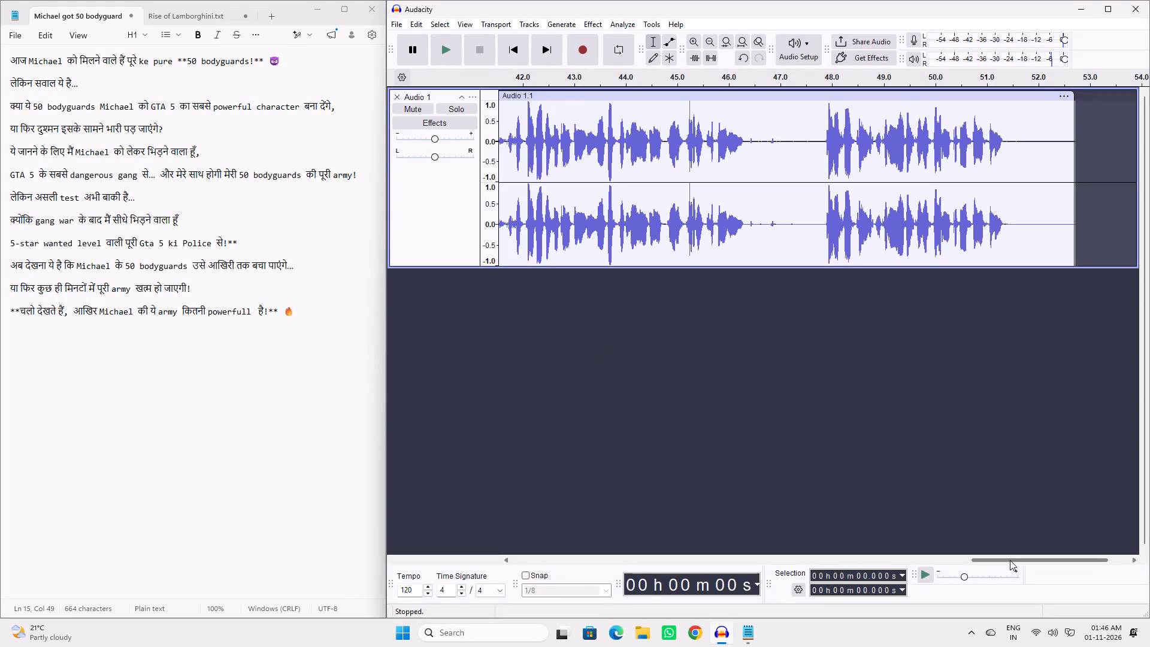
Play the new take's opening and delete the short pause from about 4.64 s to 4.99 s.
left_click_drag(1012, 560, 454, 506)
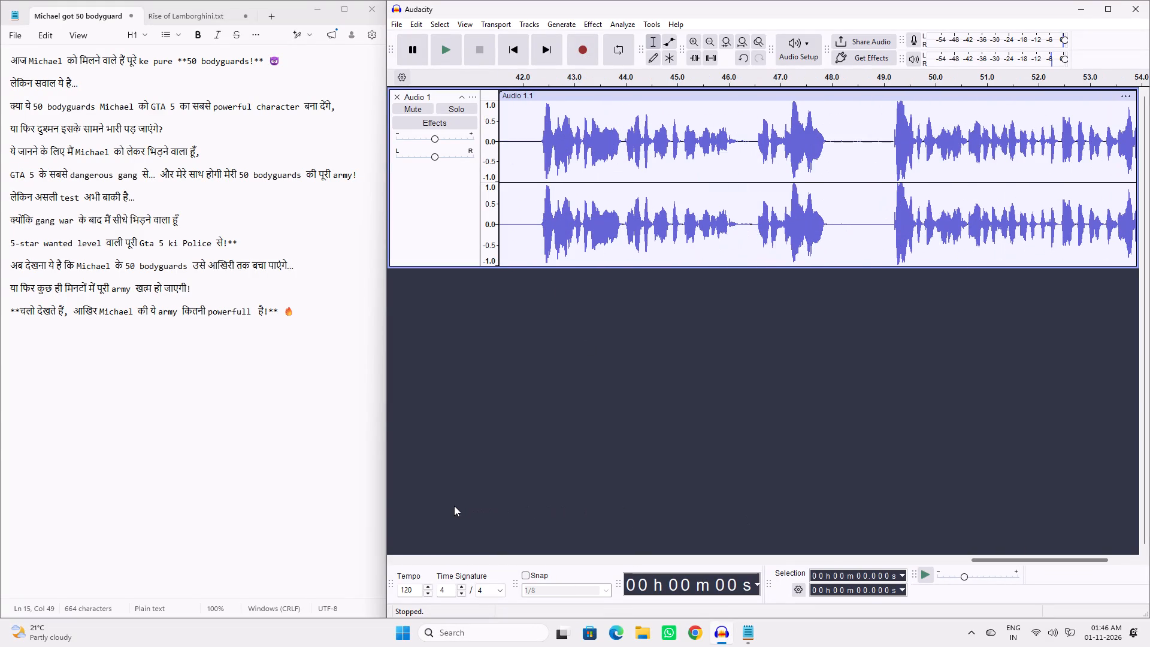
left_click_drag(454, 506, 504, 555)
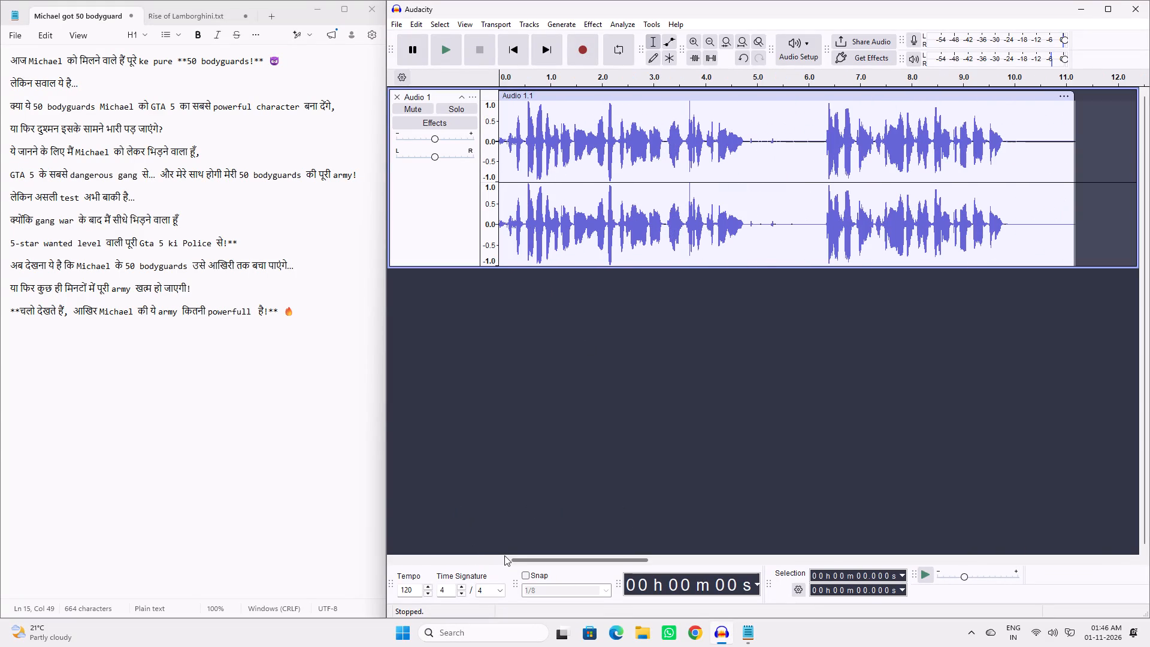
left_click_drag(504, 555, 486, 556)
left_click_drag(538, 561, 526, 561)
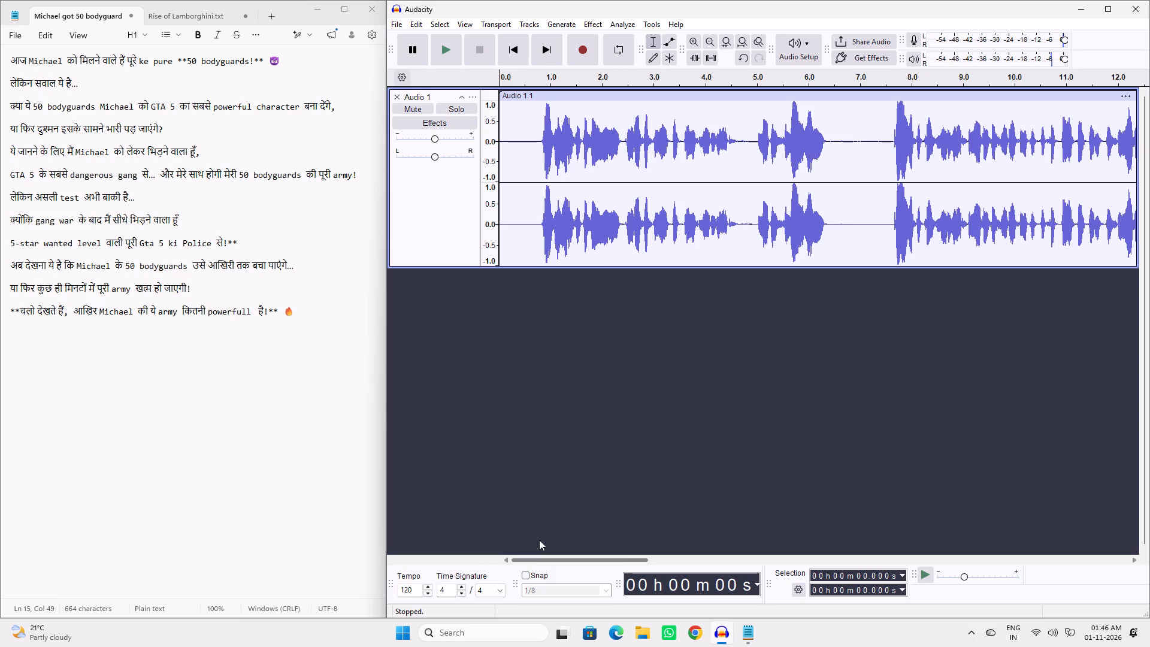
left_click(530, 155)
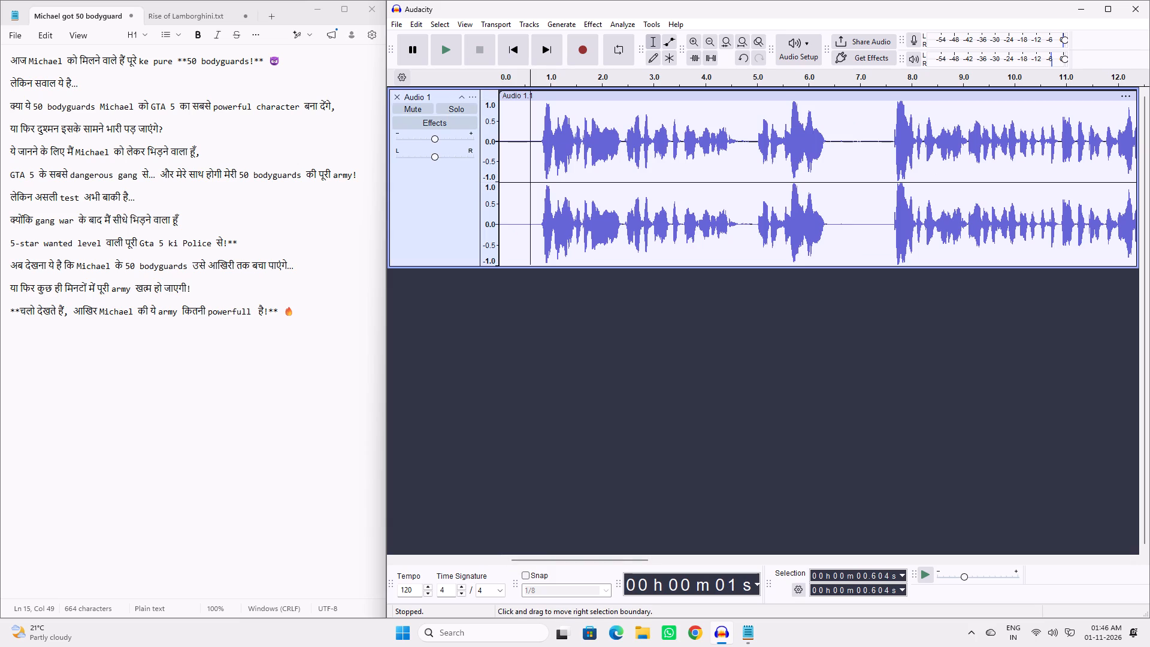
key("space")
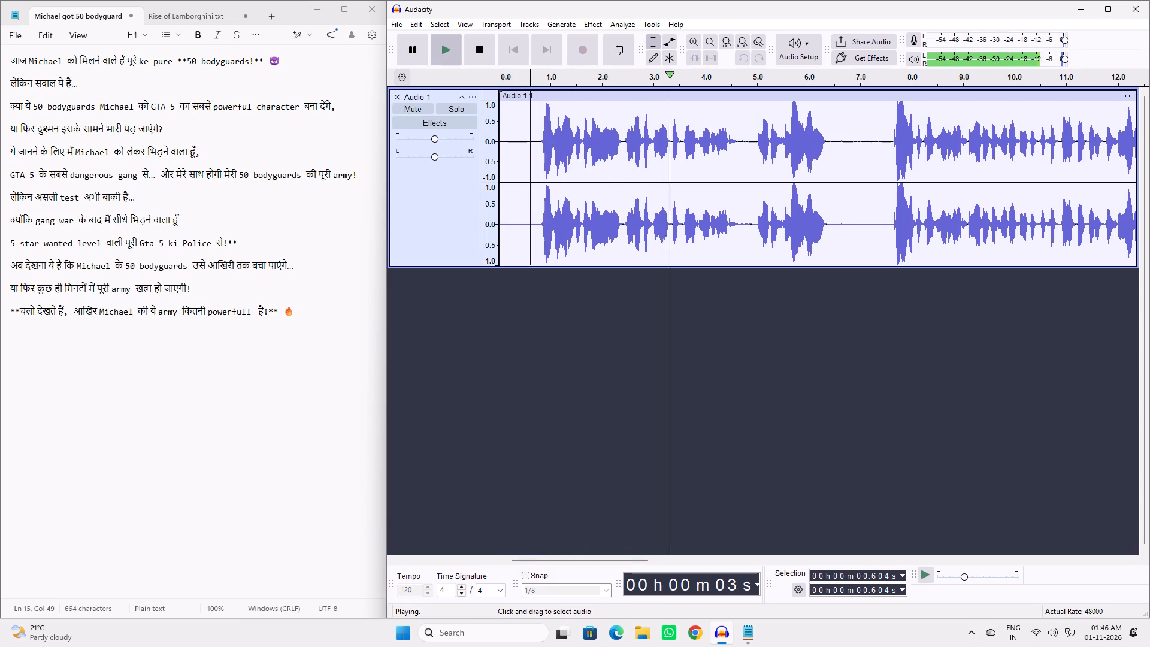
key("space")
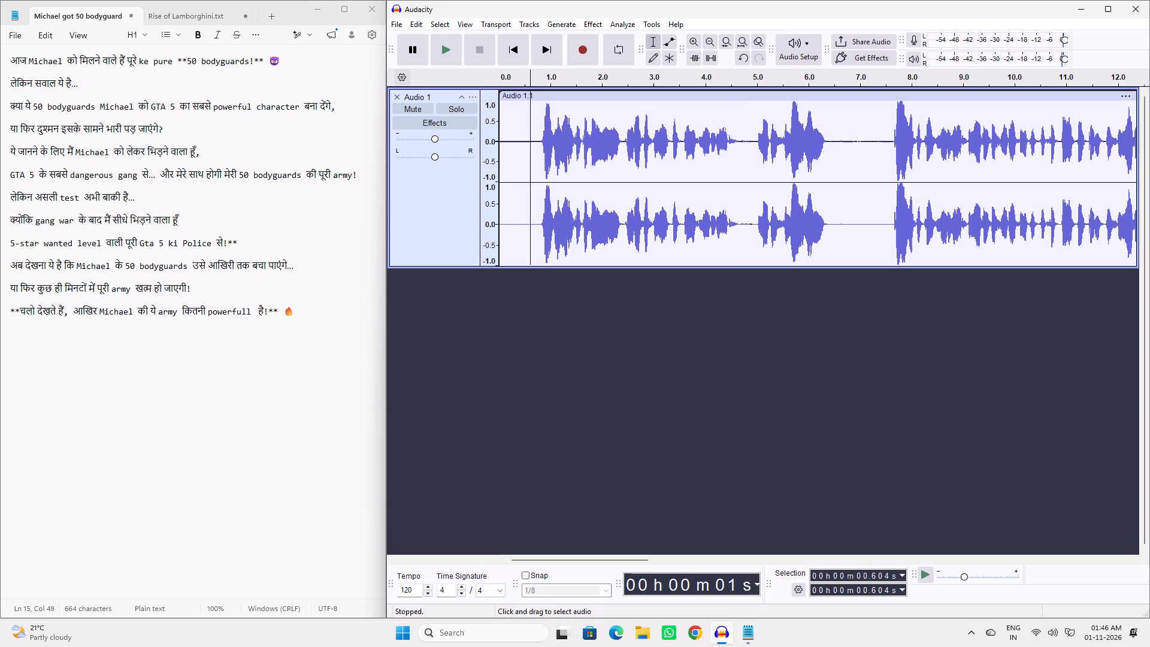
left_click_drag(739, 142, 755, 159)
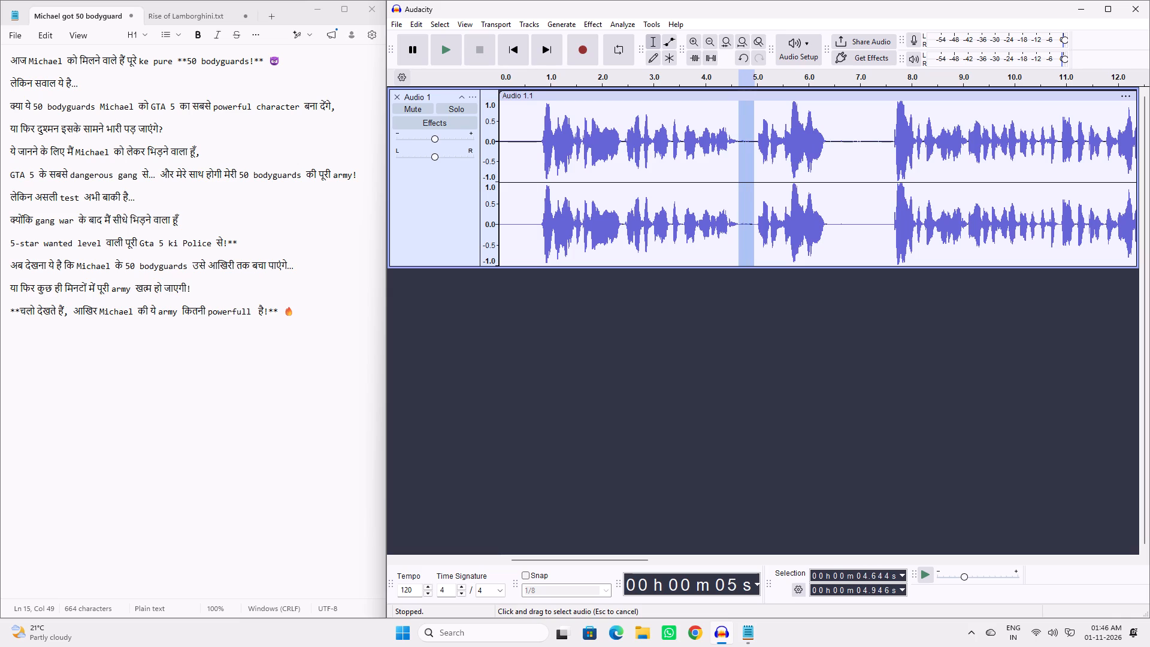
left_click_drag(755, 159, 756, 163)
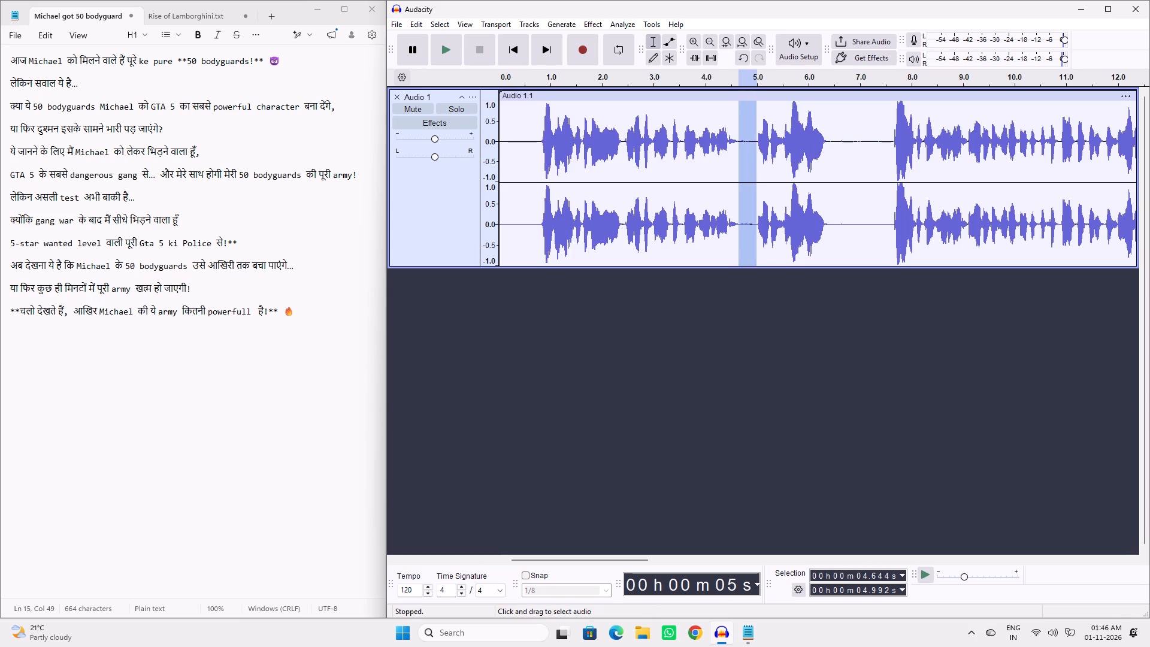
key("Delete")
Delete the pause from about 6.0 s to 7.3 s and play across the cut to check it.
left_click(640, 144)
key("space")
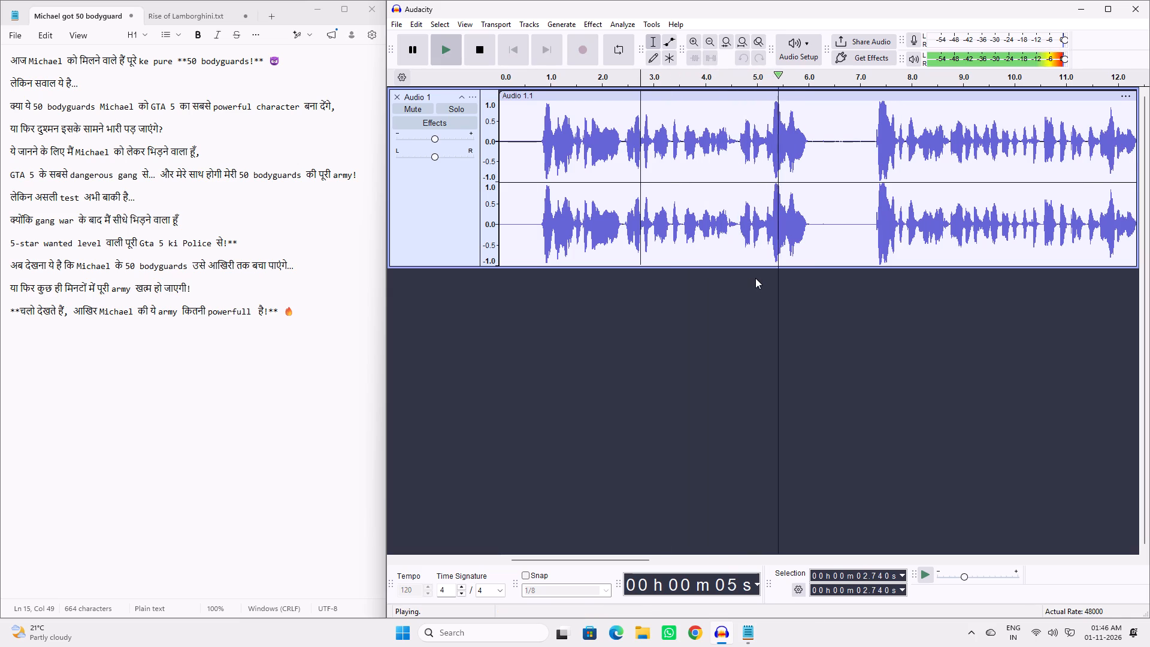
key("space")
left_click_drag(810, 144, 873, 171)
key("Delete")
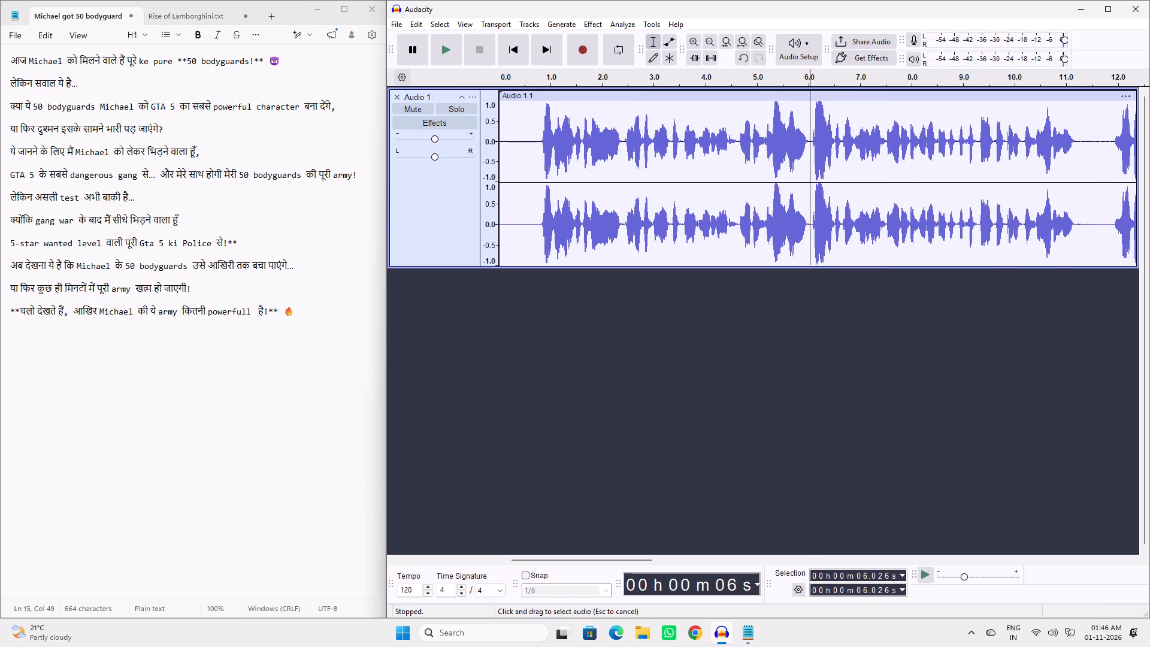
left_click(731, 170)
key("space")
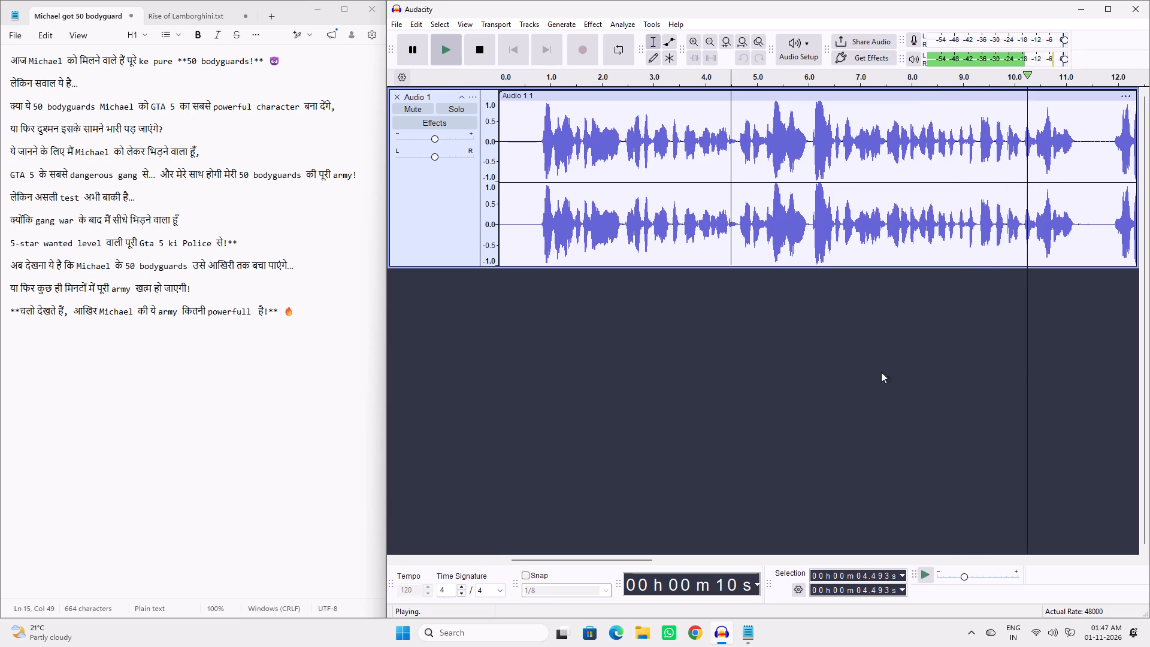
key("space")
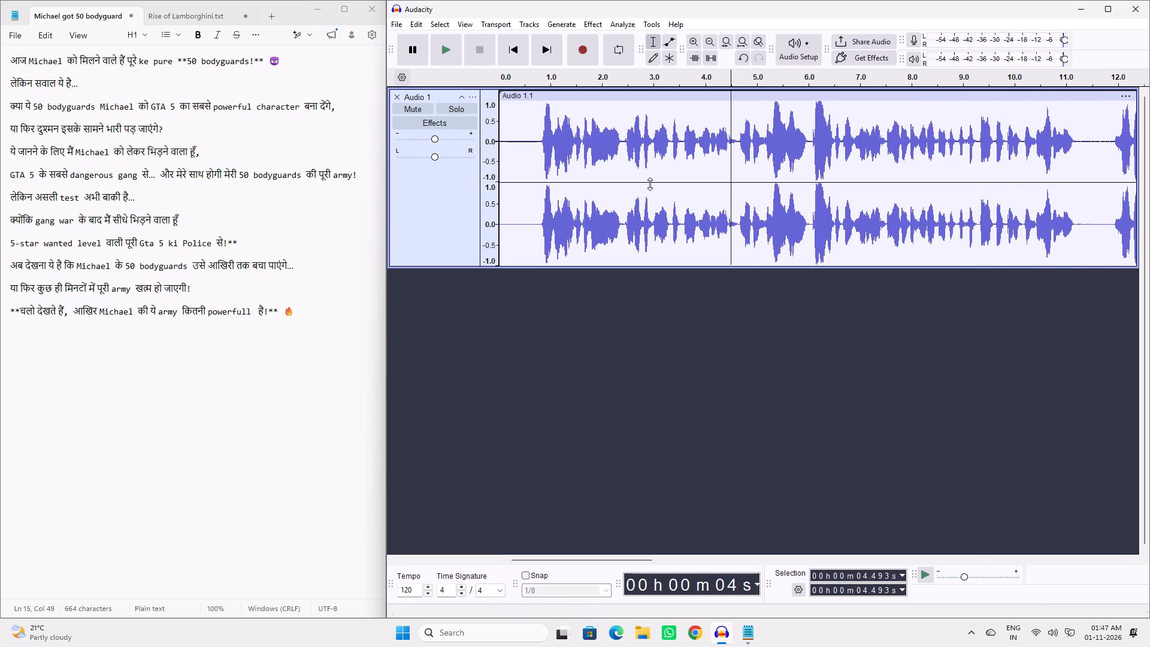
Normalize the whole clip to a -1.0 dB peak, removing DC offset and treating the stereo channels independently.
double_click(650, 183)
left_click(664, 180)
left_click(664, 180)
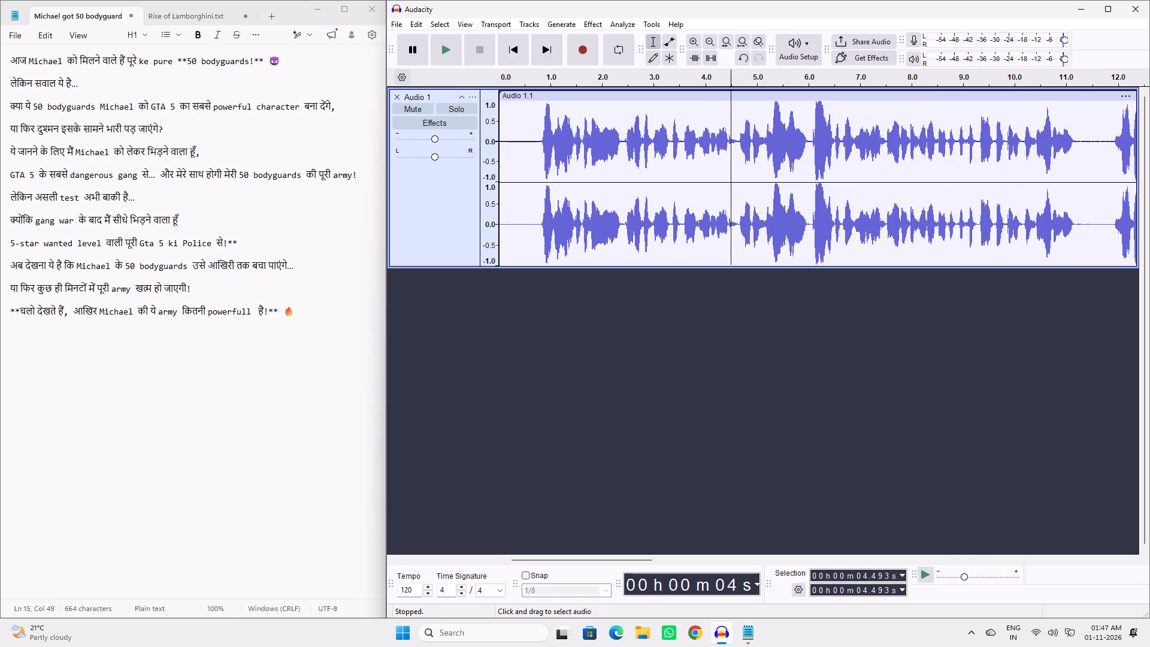
double_click(677, 164)
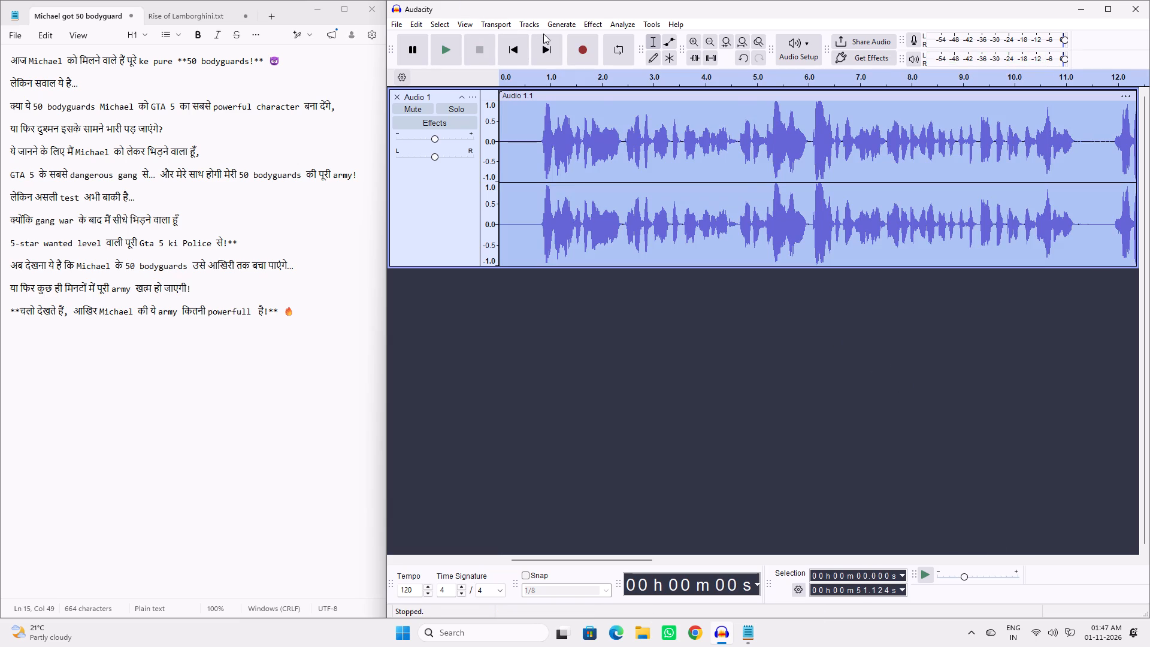
left_click(596, 24)
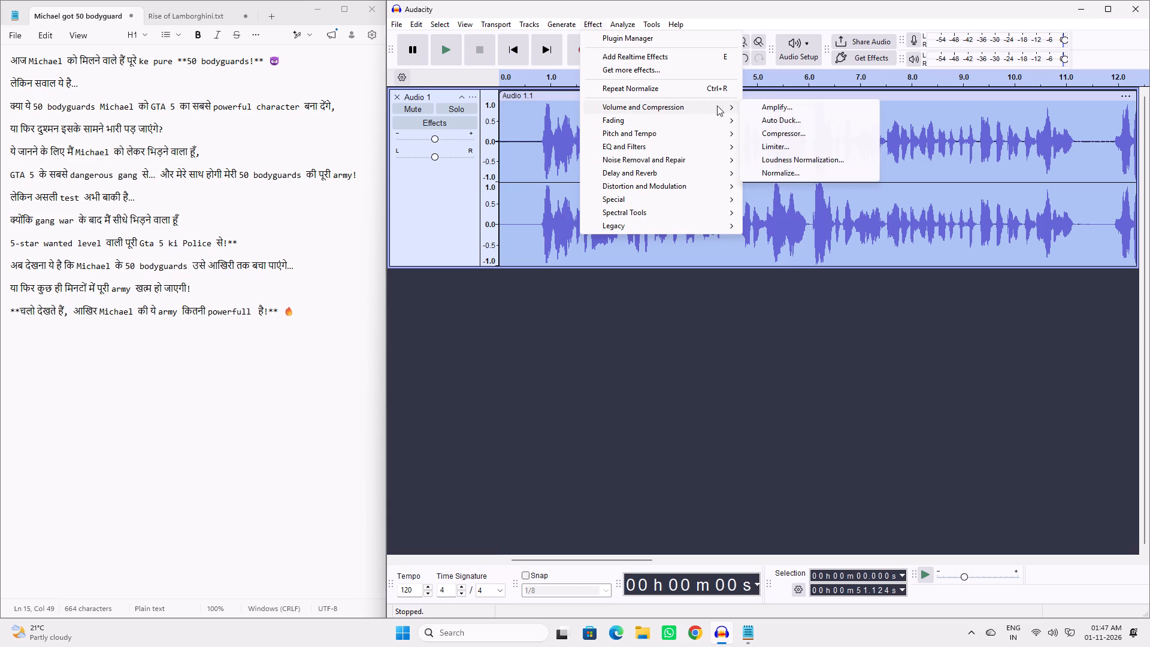
left_click(798, 172)
left_click(818, 356)
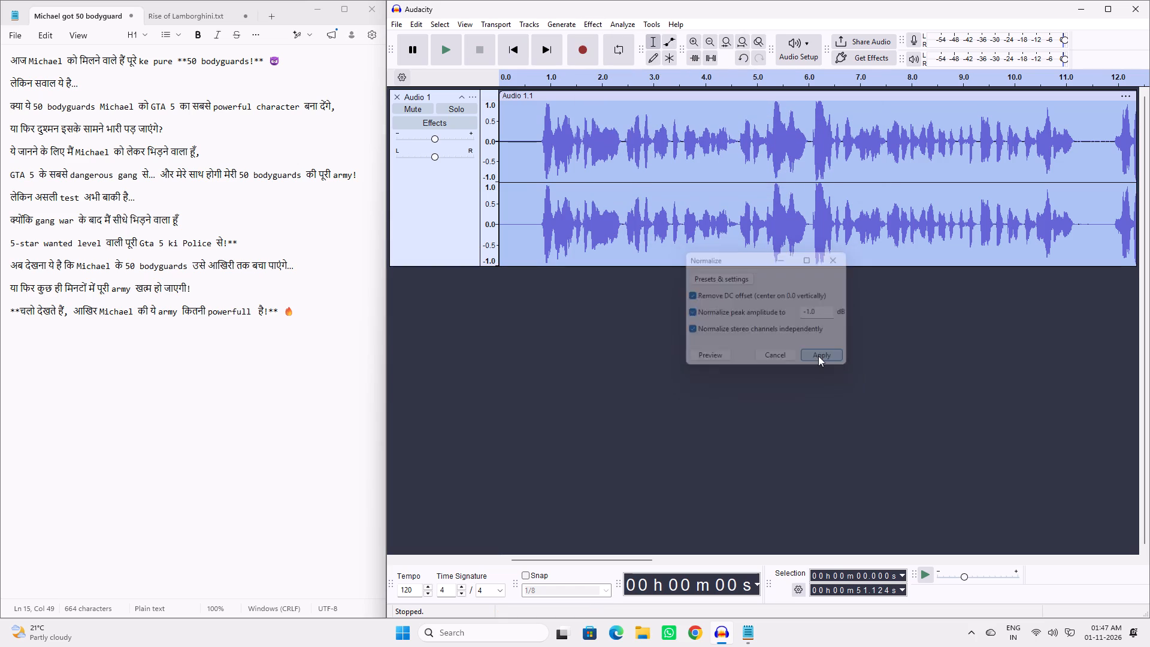
Play the normalized take from its opening words and delete the pause from about 11.2 s to 11.9 s.
left_click(540, 132)
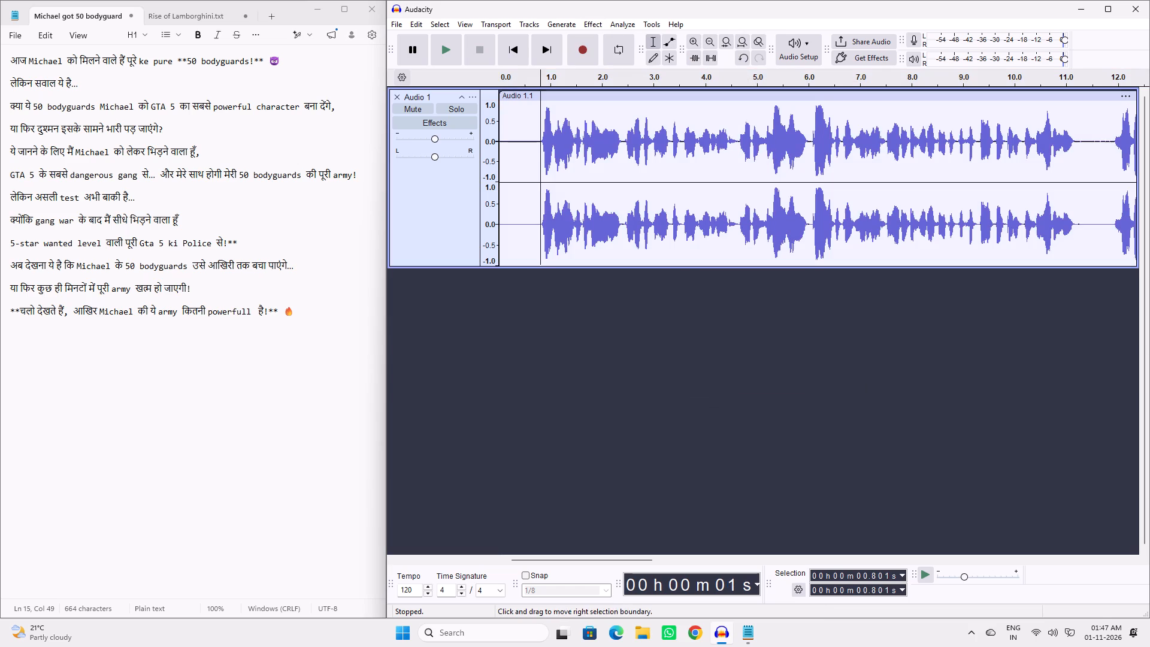
key("space")
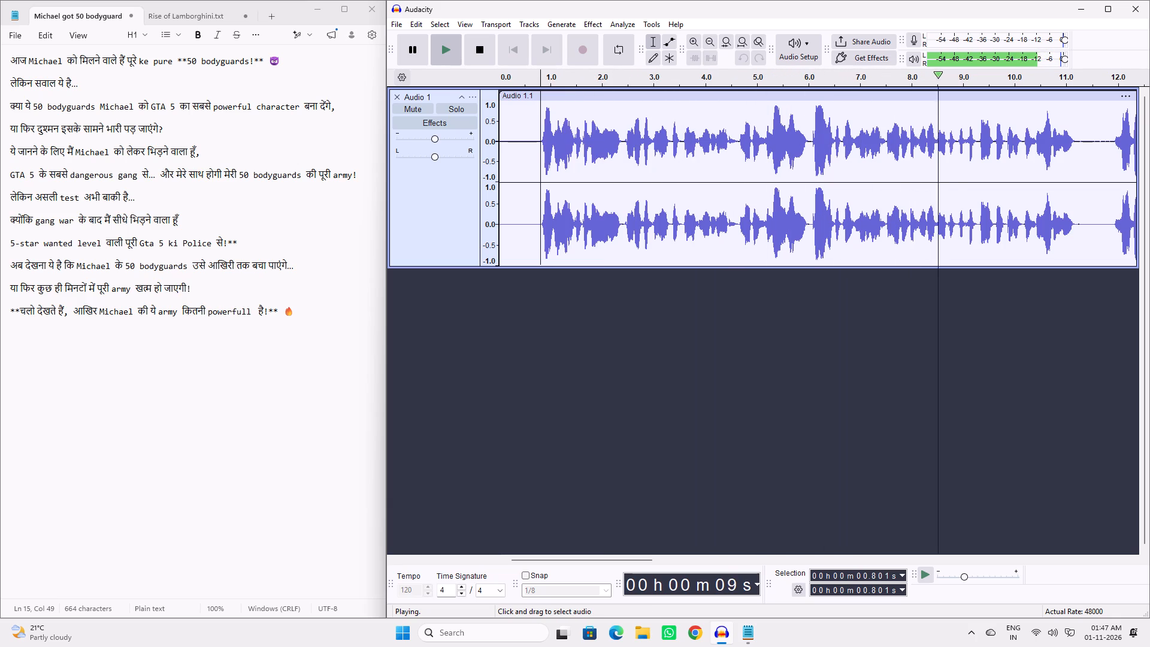
left_click_drag(642, 560, 677, 557)
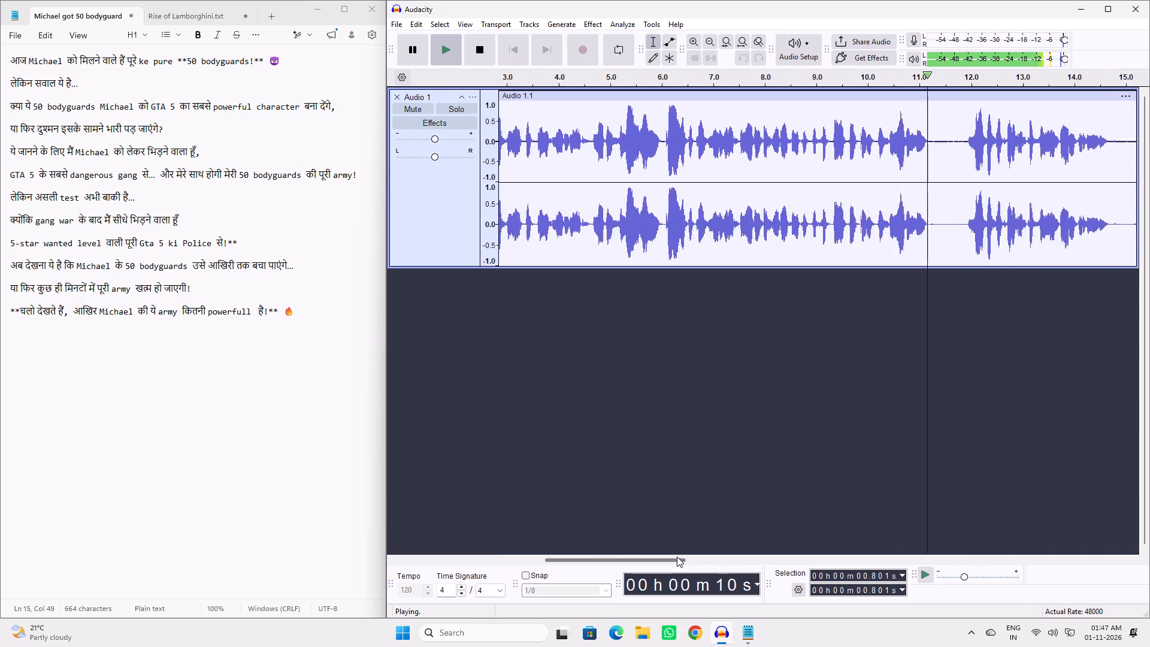
left_click_drag(677, 557, 730, 551)
key("space")
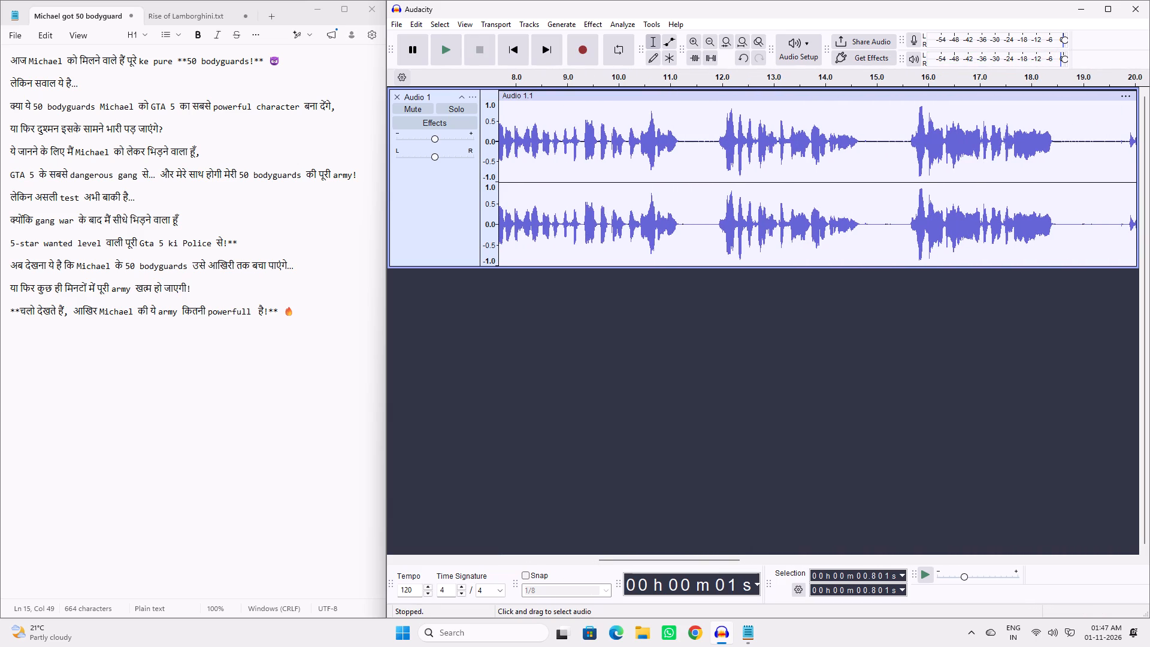
left_click_drag(681, 143, 717, 173)
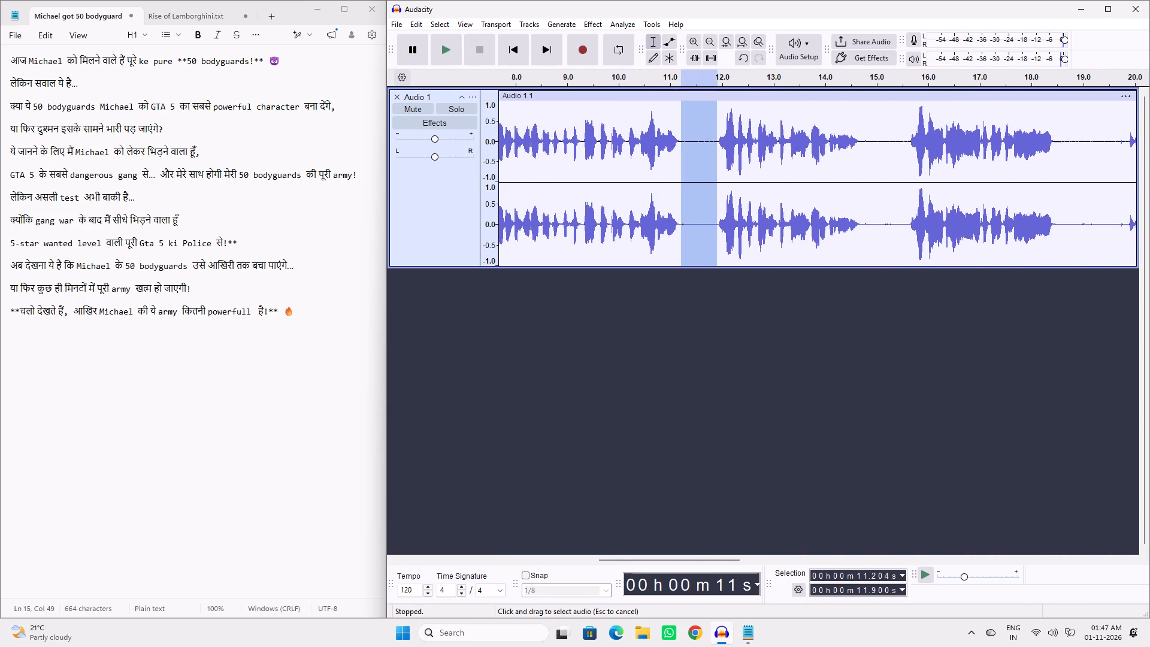
left_click_drag(717, 173, 717, 174)
key("Delete")
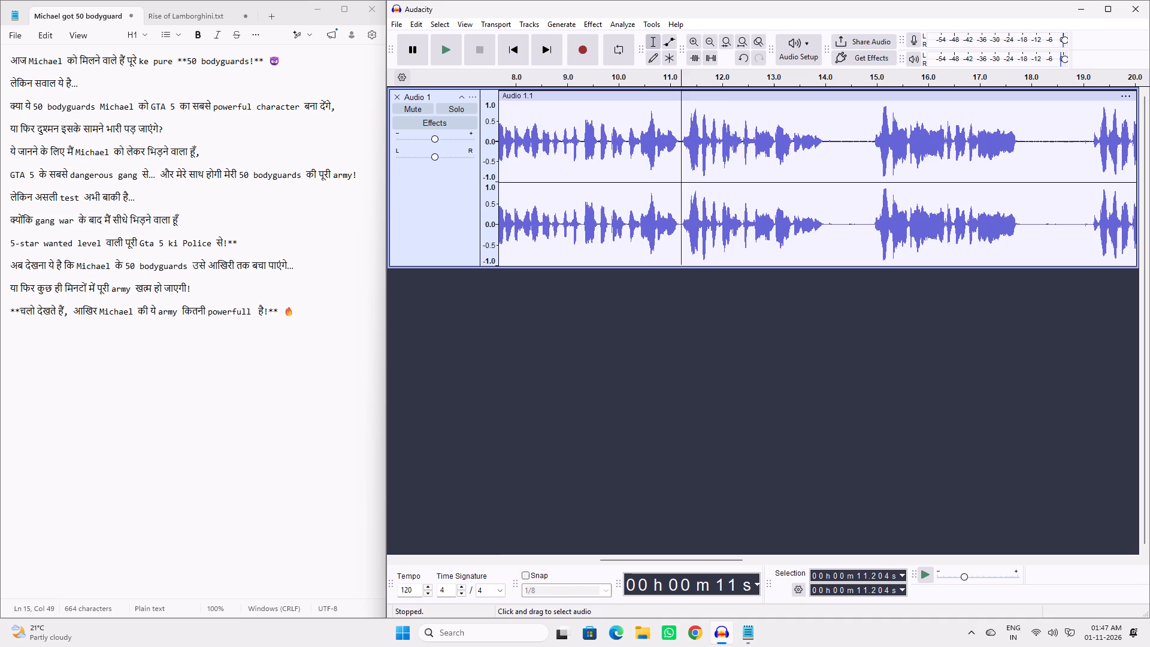
Play across the last cut and delete the following pause from about 13.98 s to 14.93 s.
left_click(646, 144)
key("space")
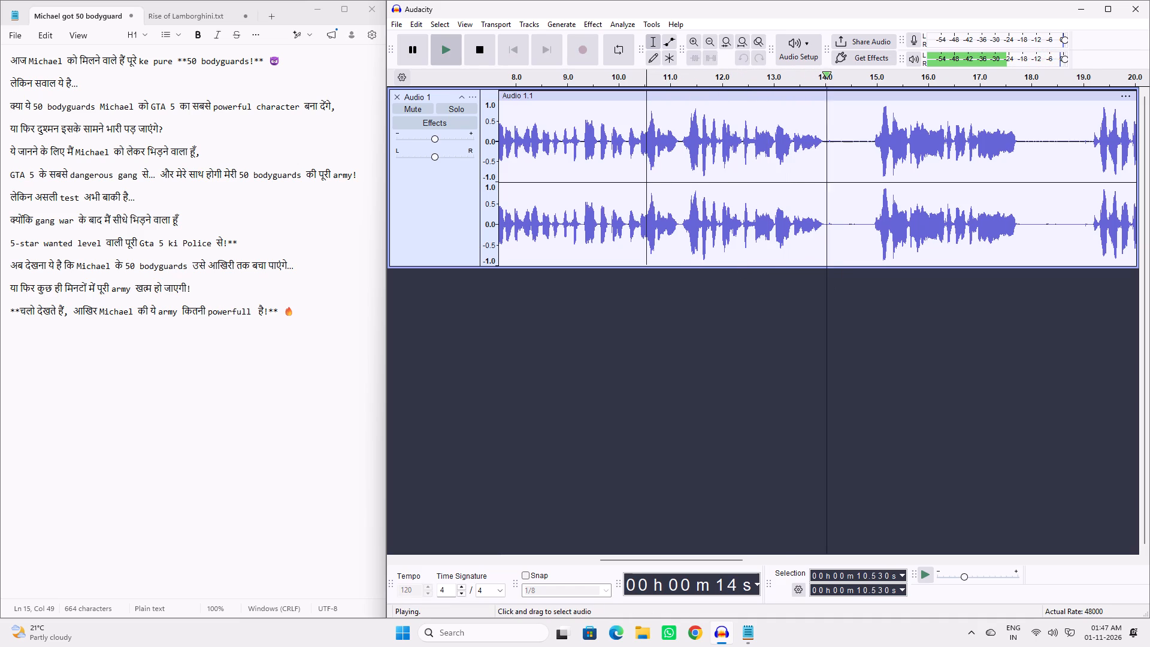
key("space")
left_click_drag(824, 144, 874, 174)
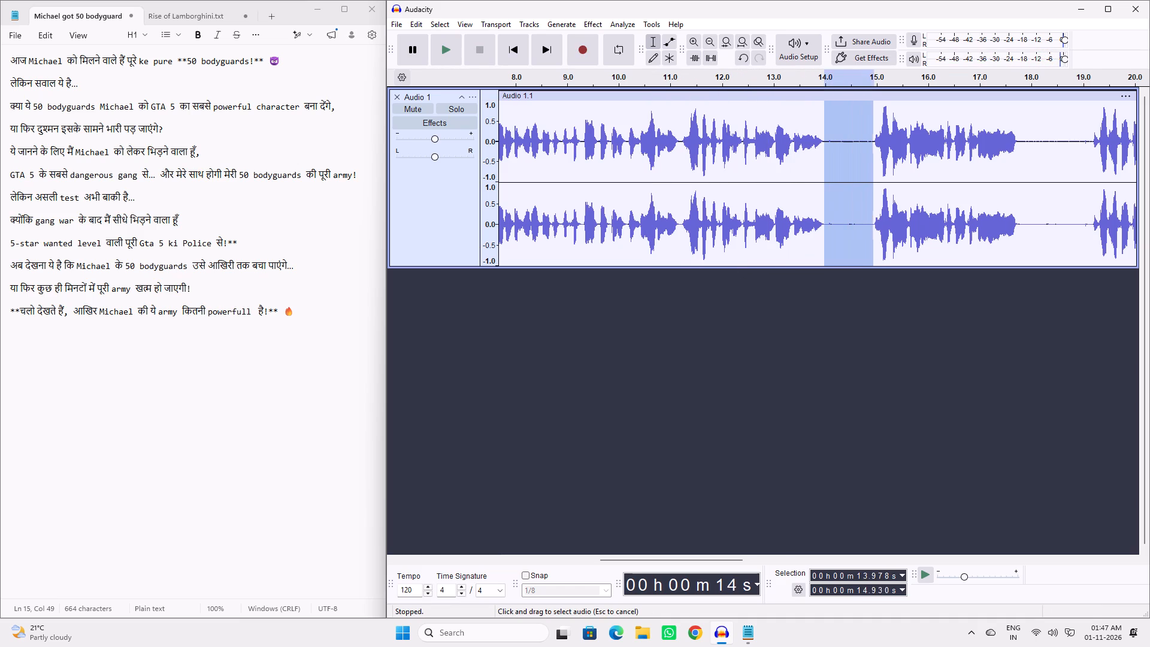
left_click_drag(874, 174, 873, 177)
key("Delete")
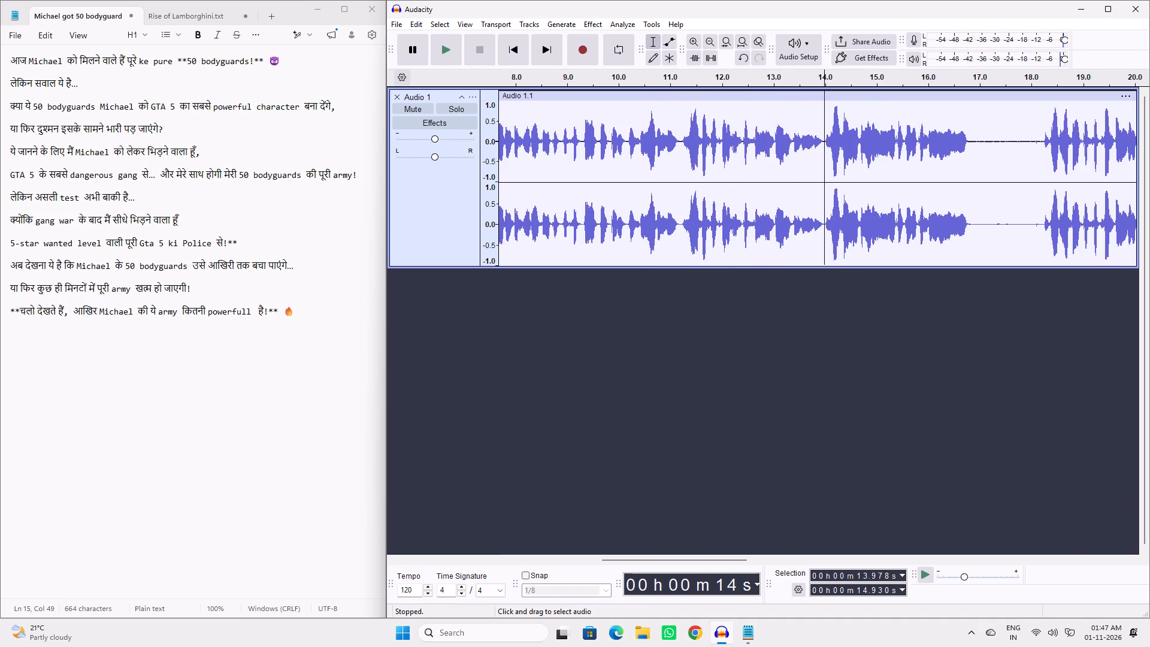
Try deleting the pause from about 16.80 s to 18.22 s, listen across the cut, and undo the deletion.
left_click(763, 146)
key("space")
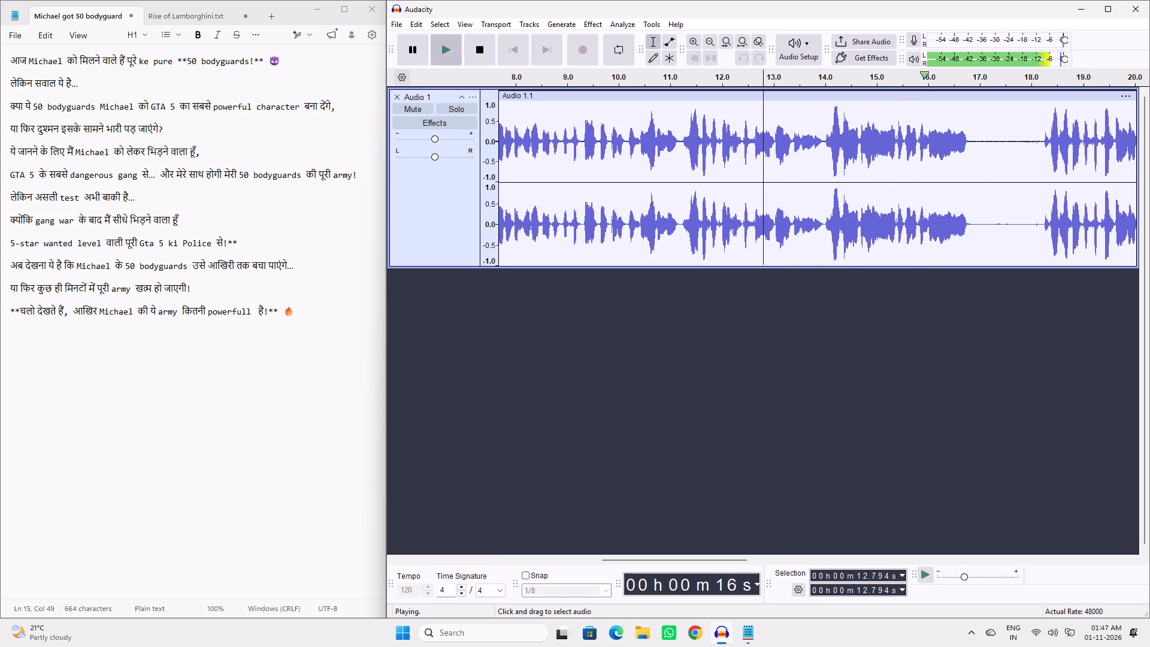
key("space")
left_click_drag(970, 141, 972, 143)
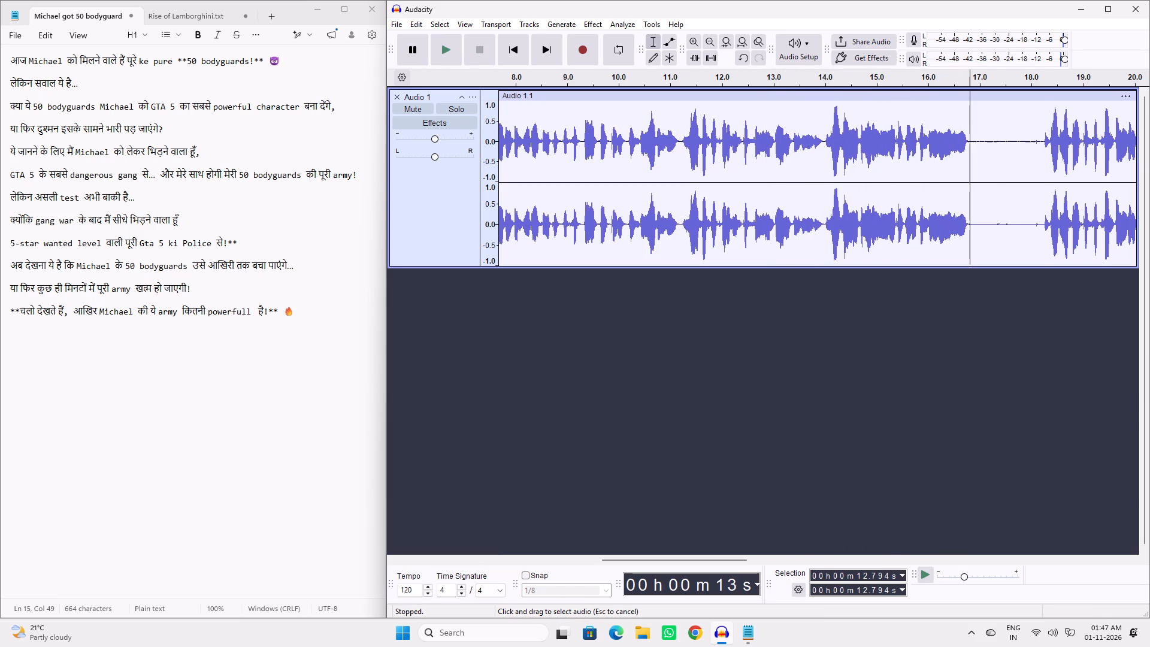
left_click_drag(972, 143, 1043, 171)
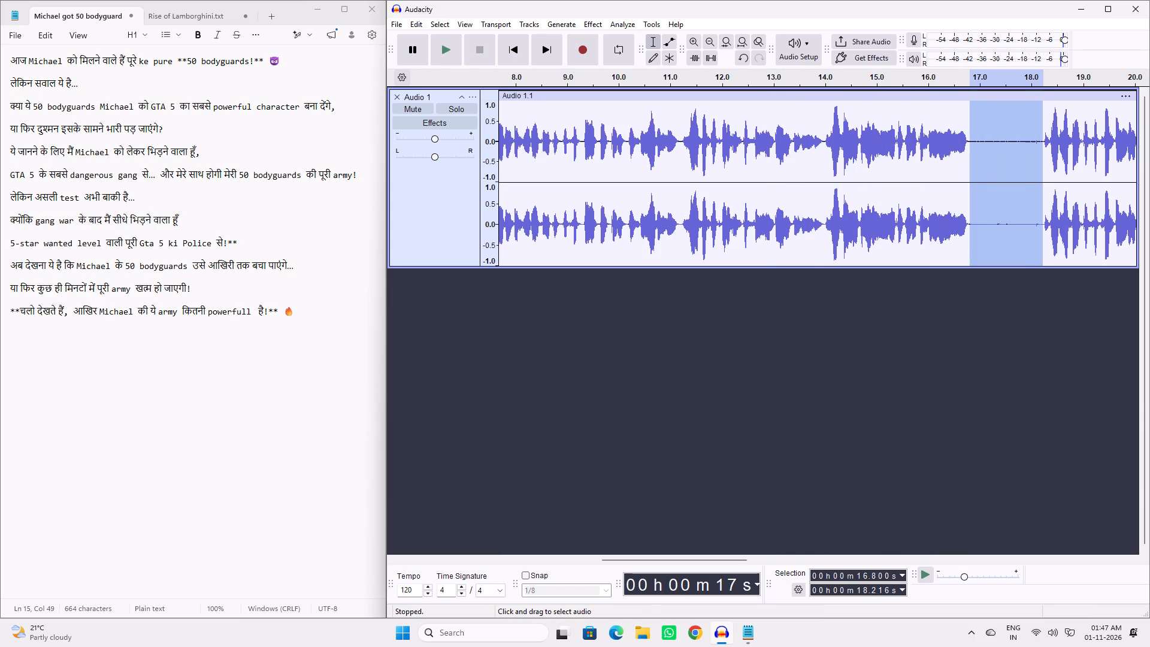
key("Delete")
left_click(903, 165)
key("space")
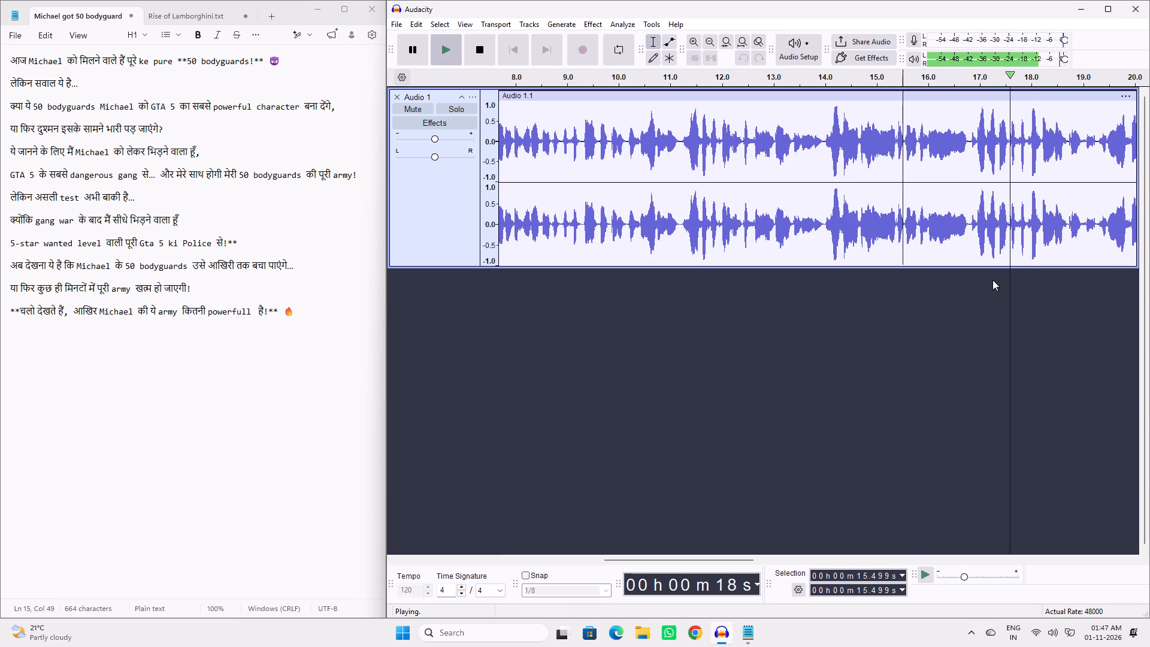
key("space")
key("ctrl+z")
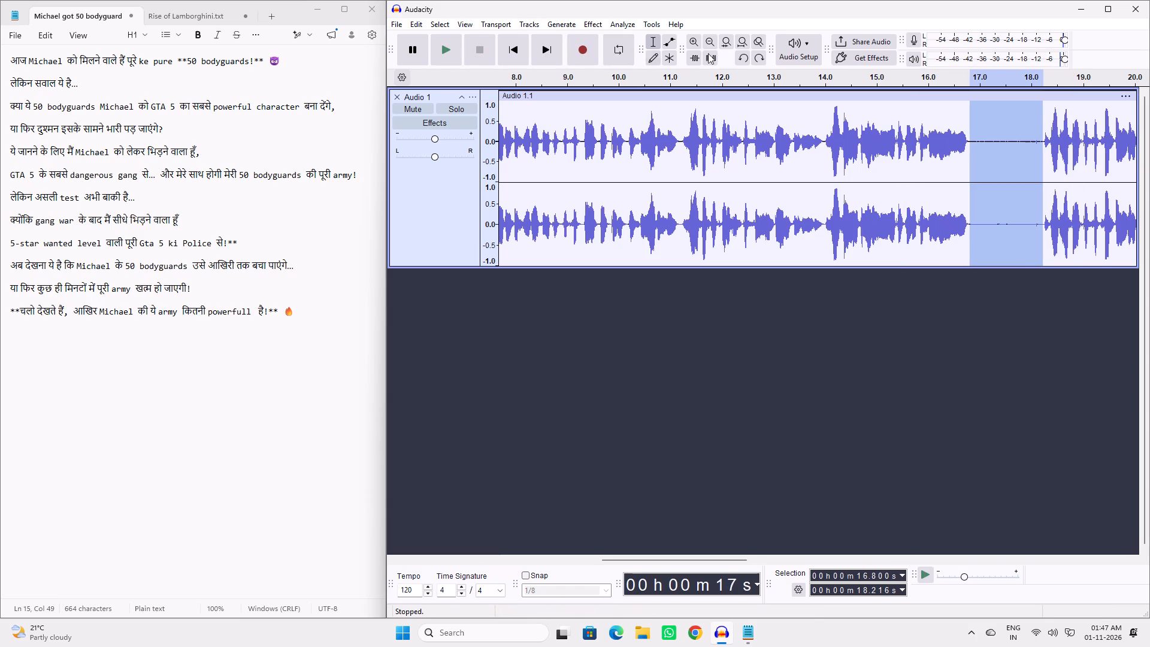
Widen the selected pause to about 16.76 s through 18.23 s and delete it.
left_click(697, 41)
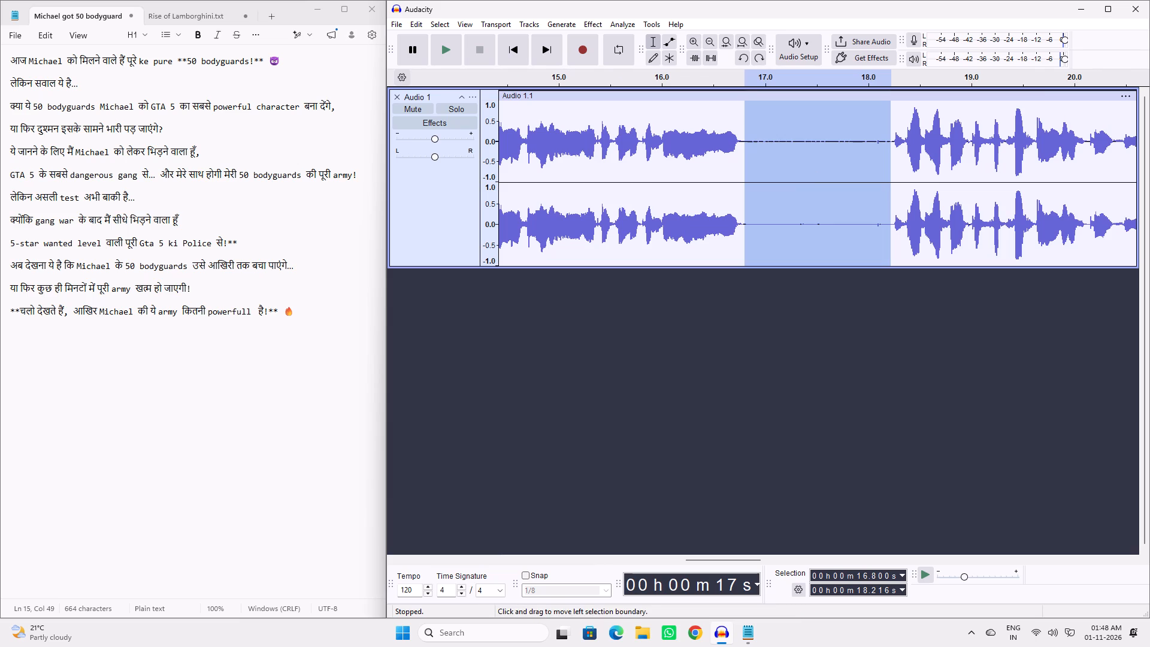
left_click(745, 162)
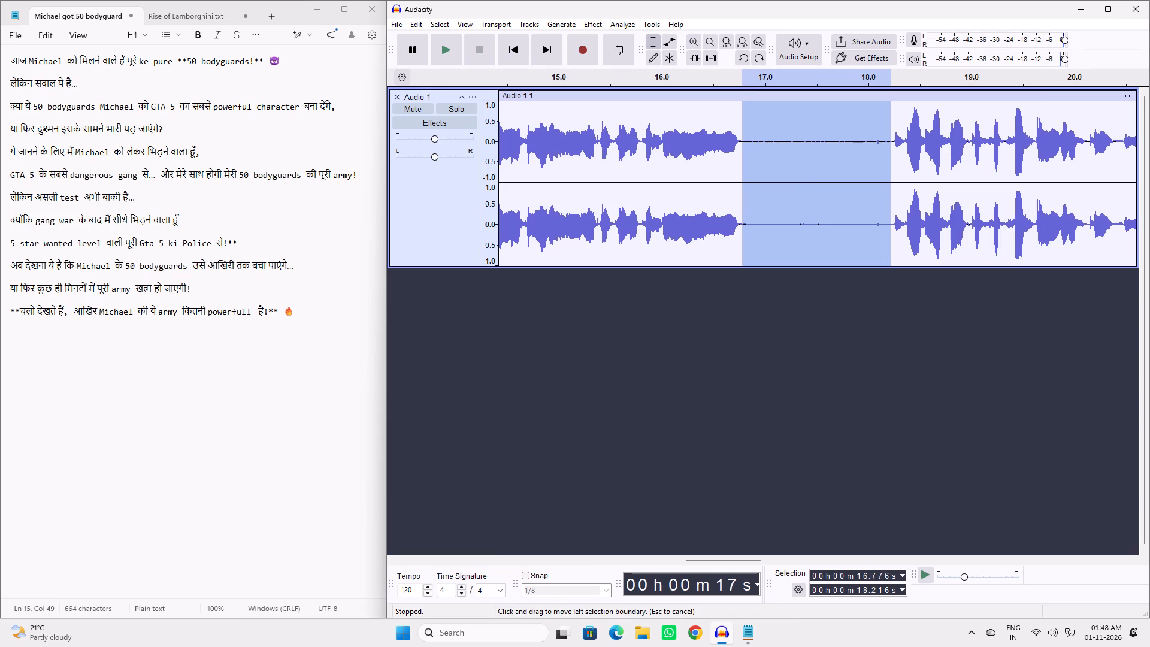
left_click(891, 162)
key("Delete")
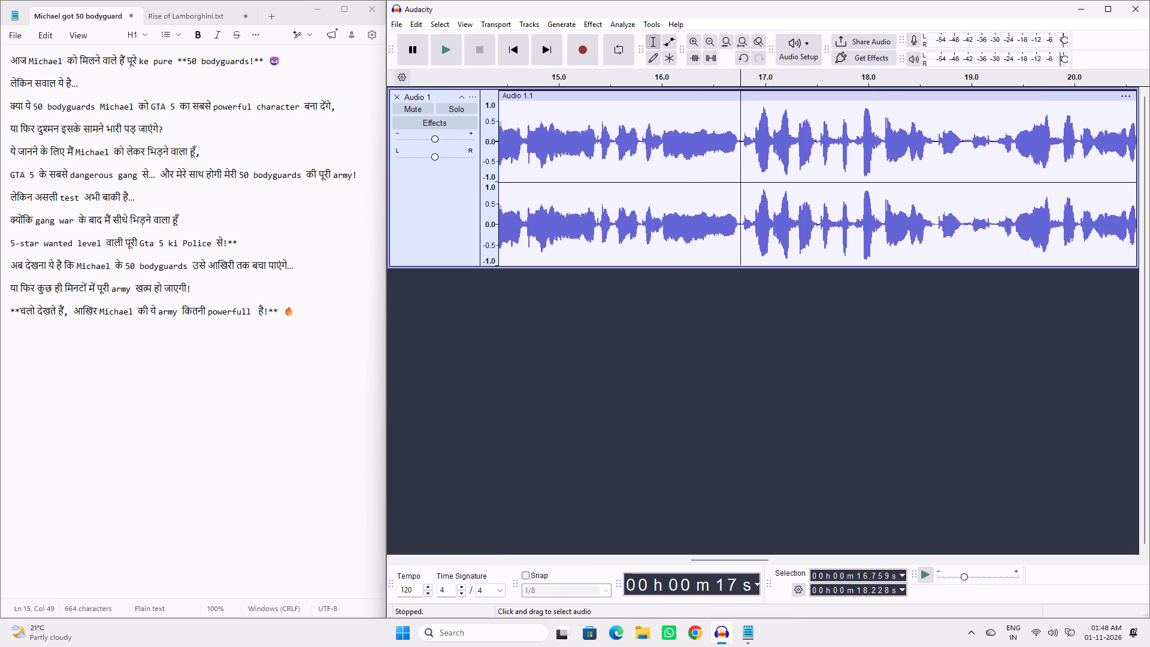
Listen around the last cut and delete the leftover sound from about 16.77 s to 16.88 s.
left_click(689, 135)
key("space")
key("space")
left_click(628, 168)
key("space")
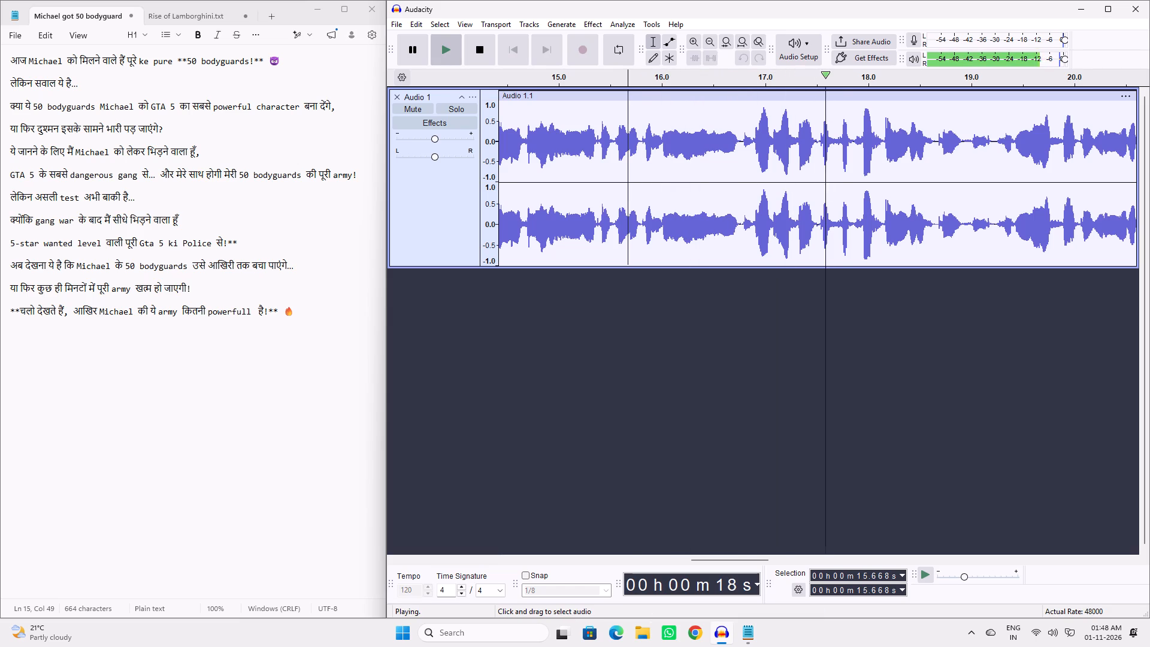
key("space")
left_click(753, 144)
key("space")
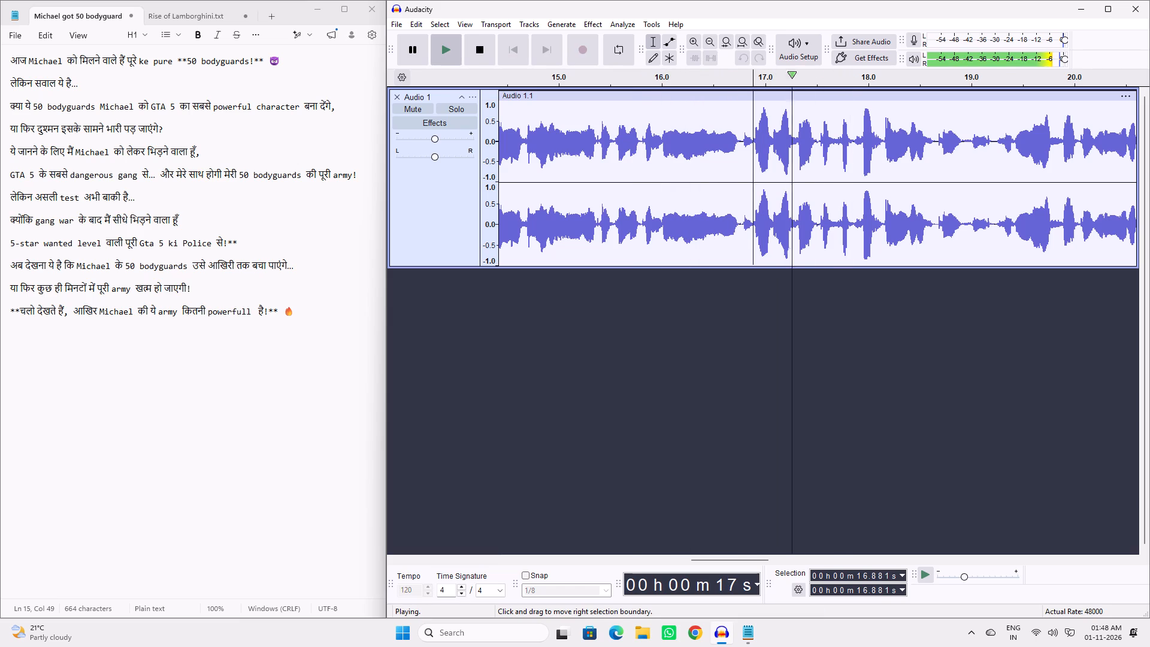
key("space")
left_click_drag(742, 138, 753, 145)
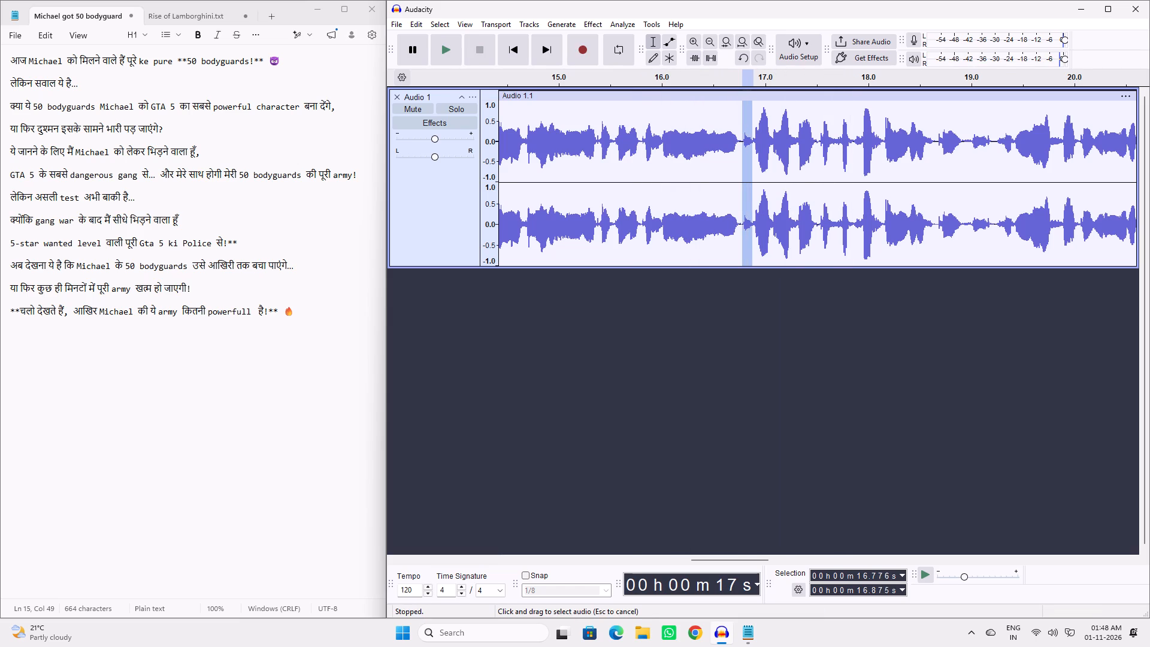
left_click_drag(753, 145, 753, 146)
key("space")
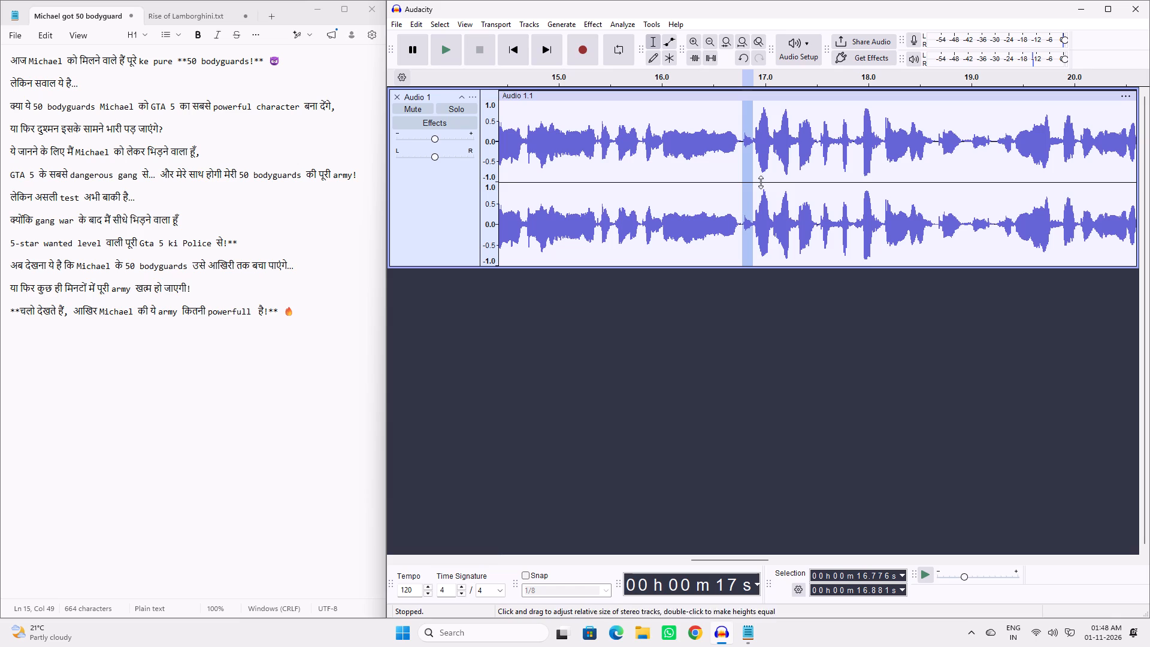
left_click(752, 150)
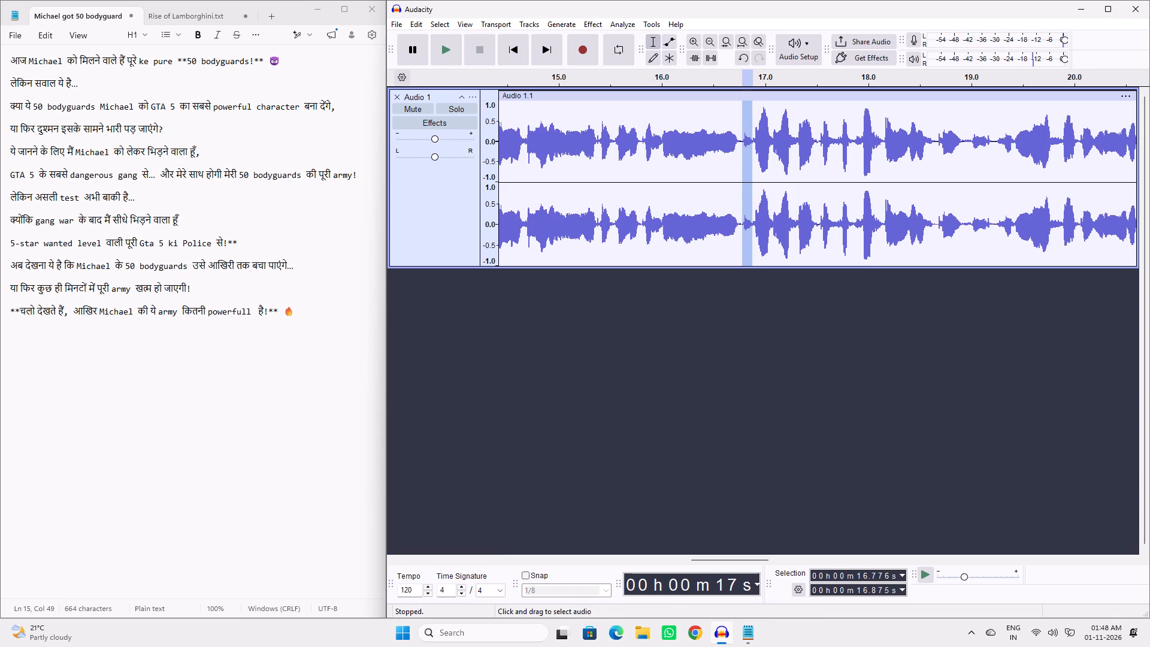
left_click(742, 171)
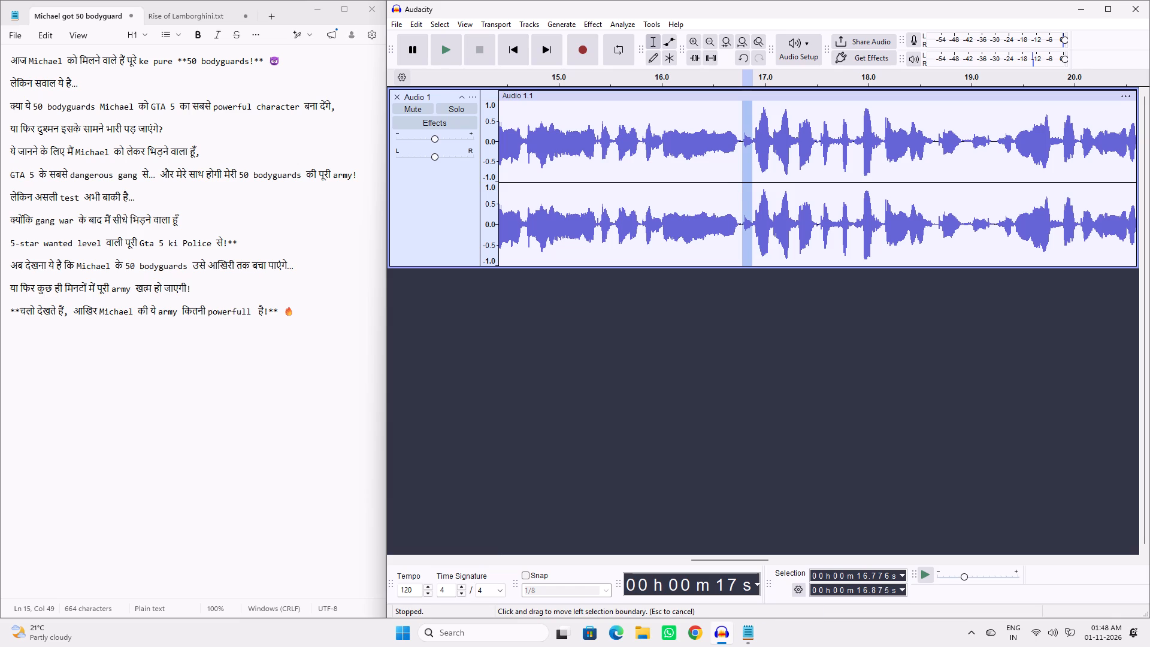
key("Delete")
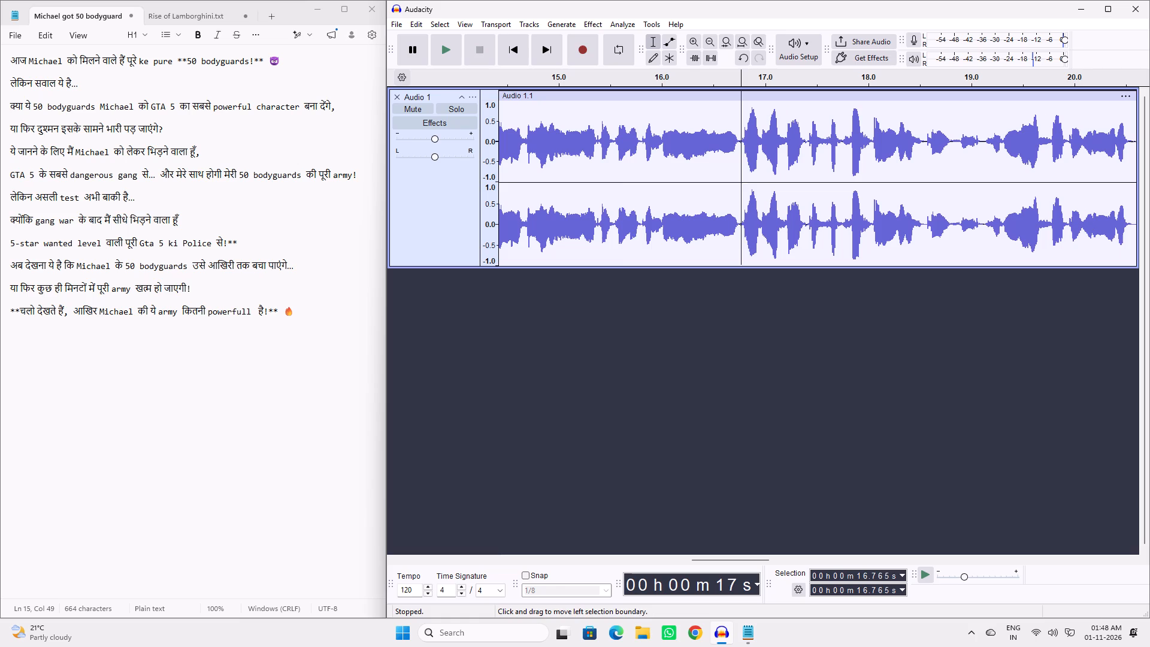
Play across the last cut and delete the short gap from about 19.09 s to 19.13 s.
left_click(636, 155)
key("space")
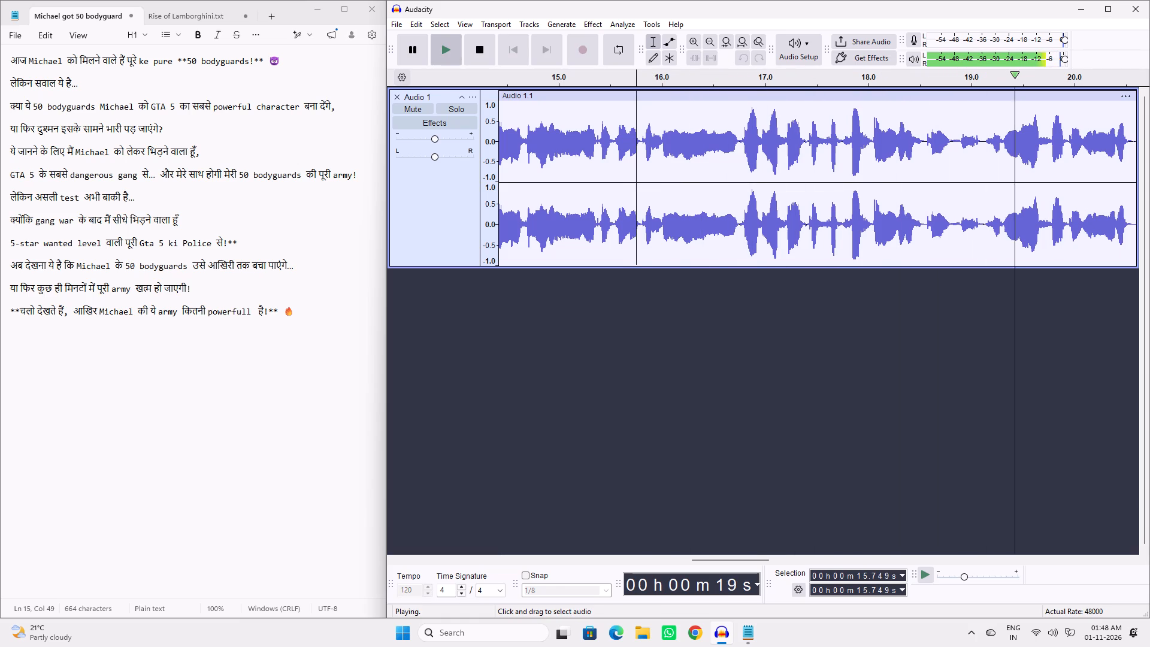
key("space")
left_click(981, 143)
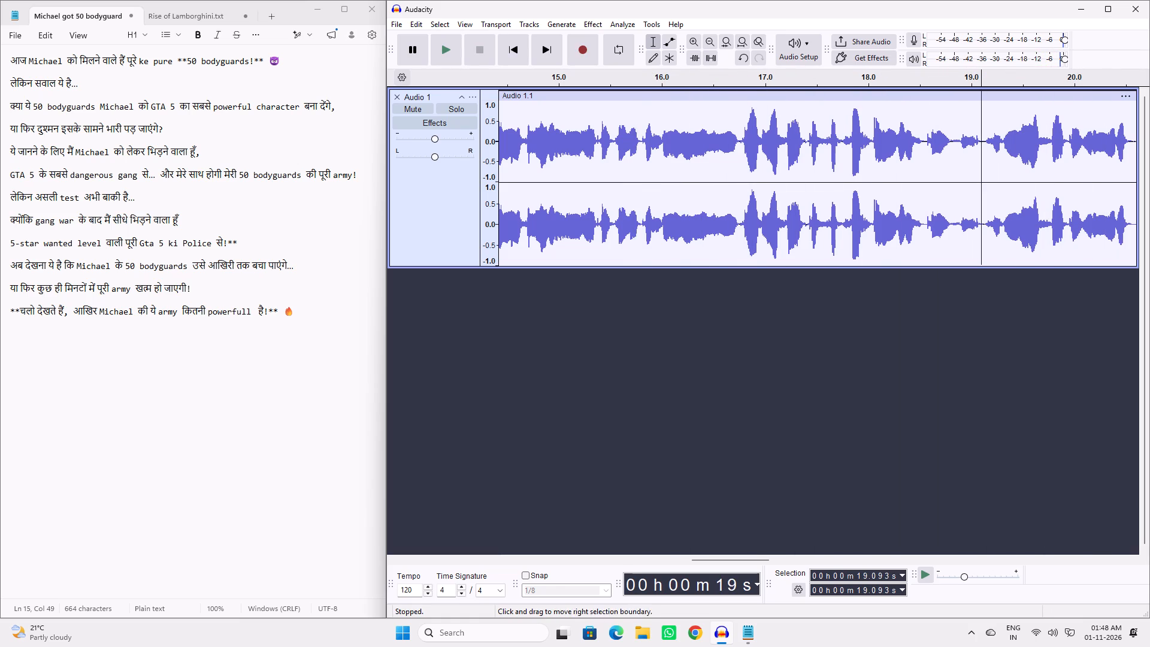
left_click_drag(715, 558, 728, 560)
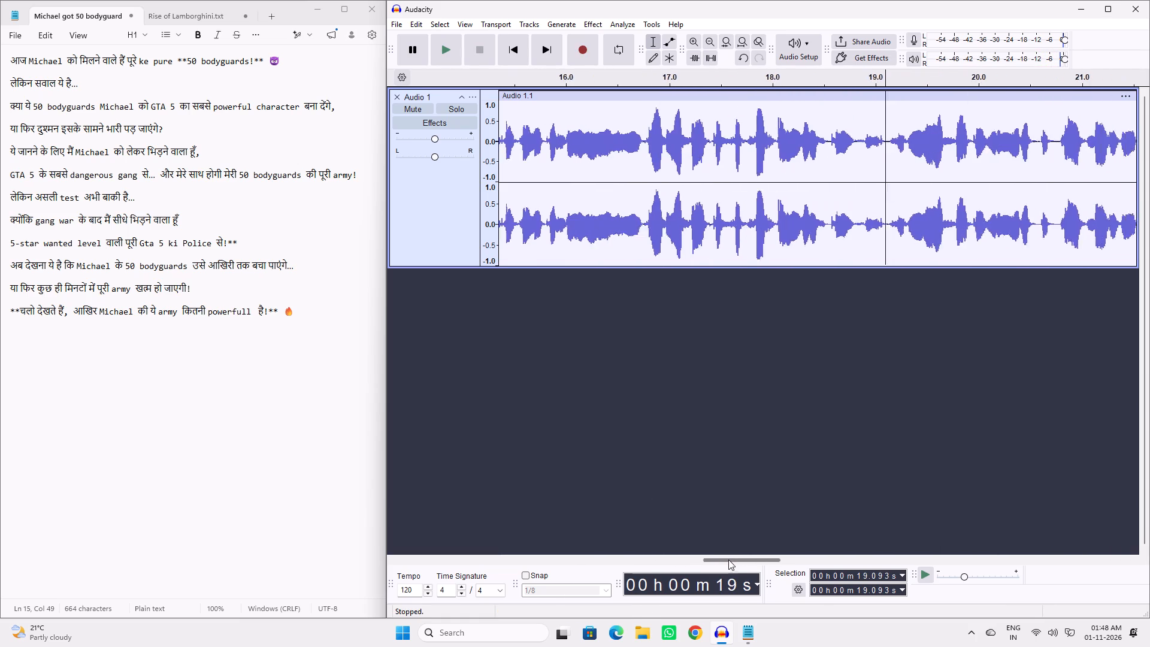
left_click_drag(728, 560, 749, 561)
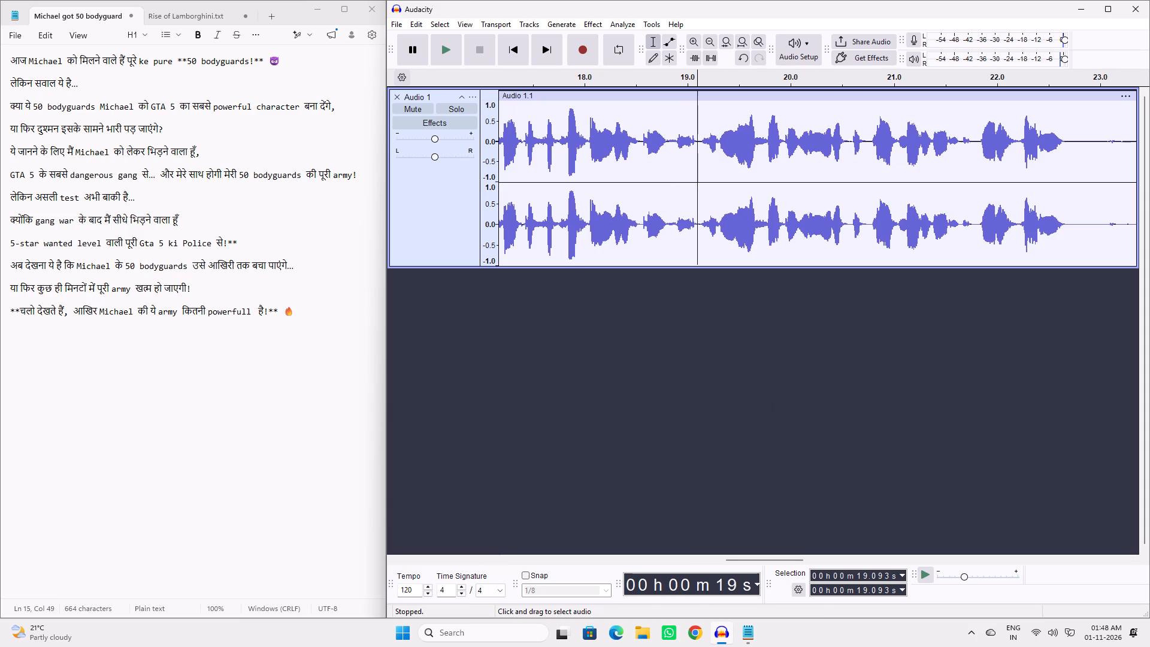
left_click_drag(697, 162, 701, 167)
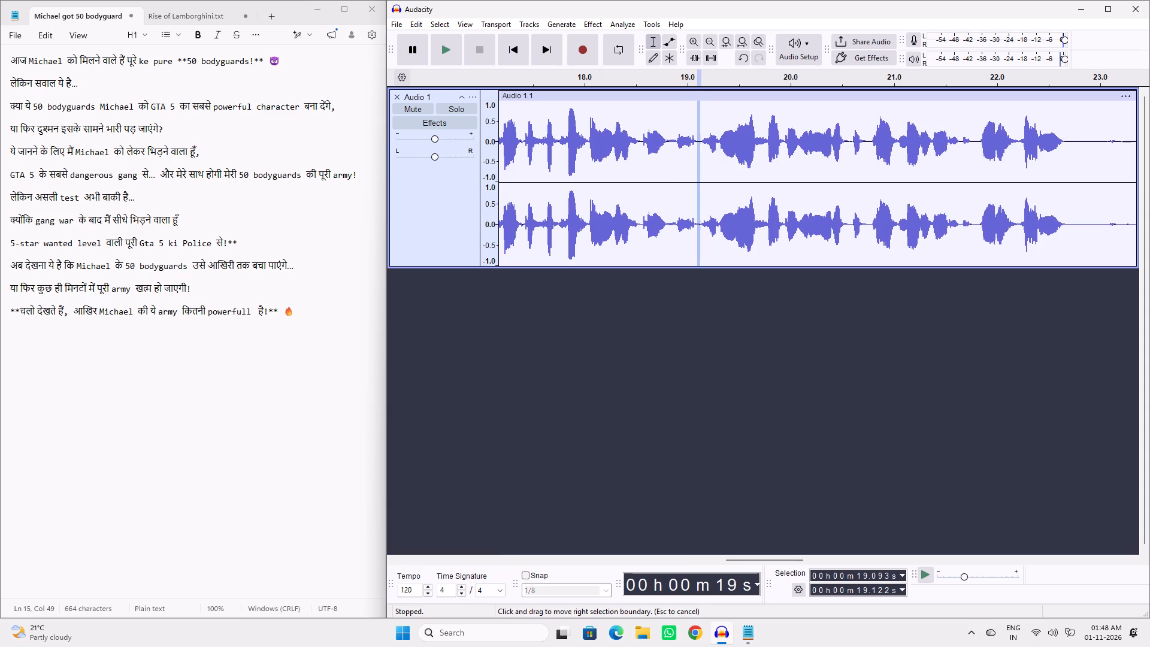
left_click_drag(701, 167, 701, 169)
key("Delete")
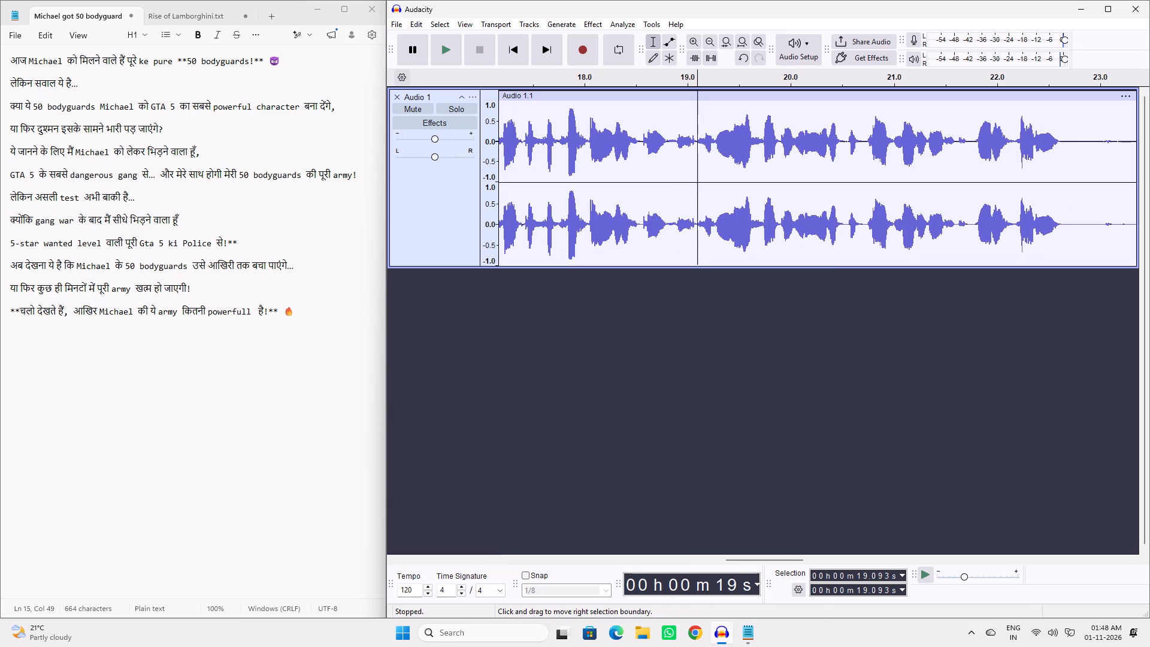
Play across the cut near 19.1 s and delete the short gap at about 21.7 s.
left_click(616, 167)
key("space")
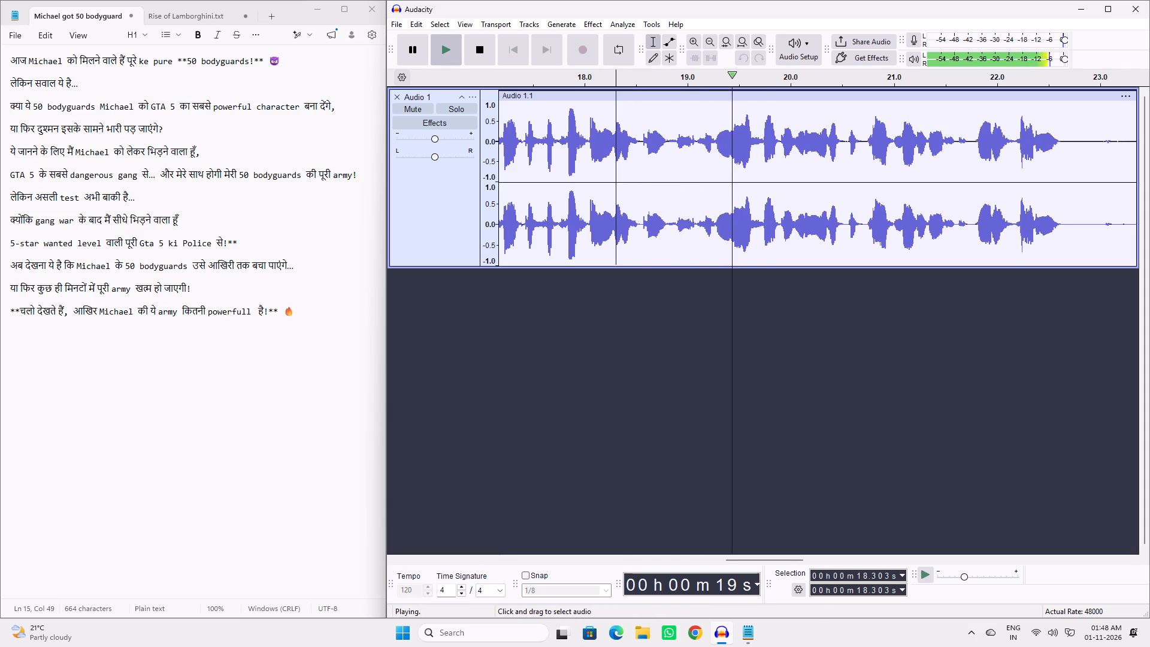
key("space")
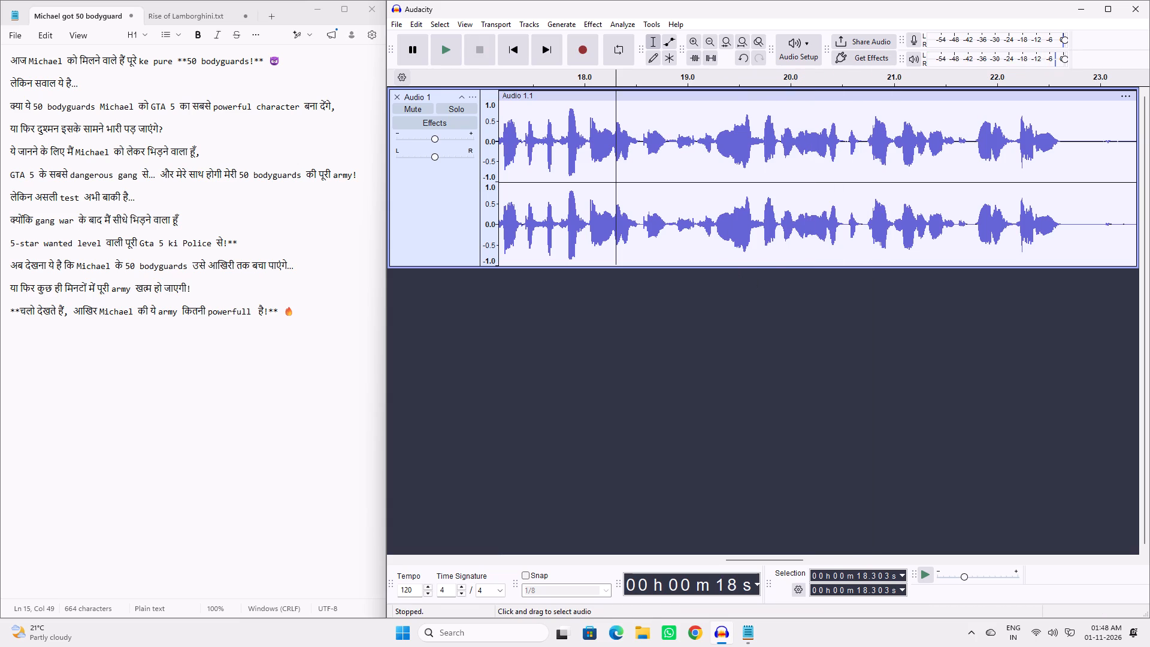
left_click(579, 134)
key("space")
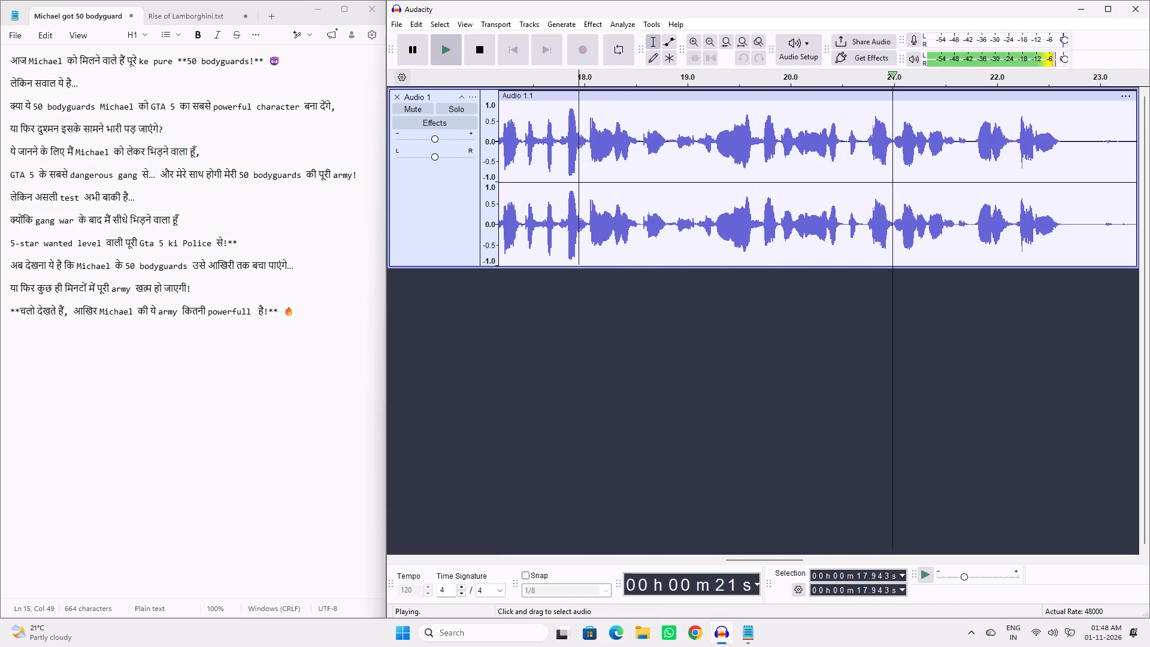
key("space")
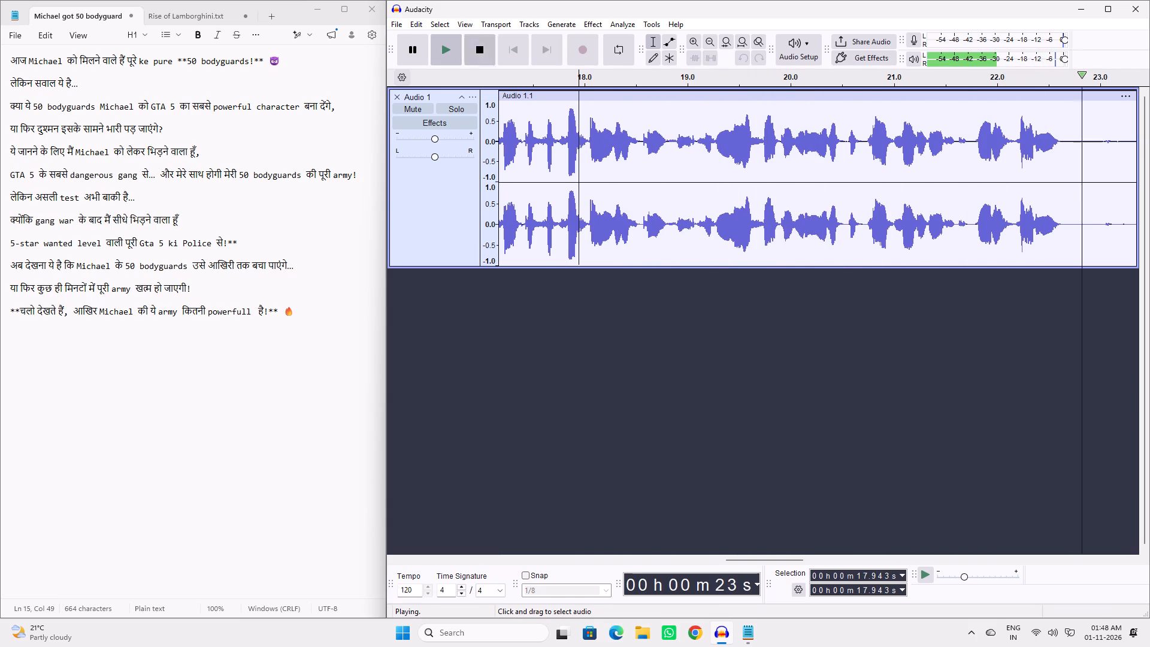
left_click_drag(968, 140, 970, 147)
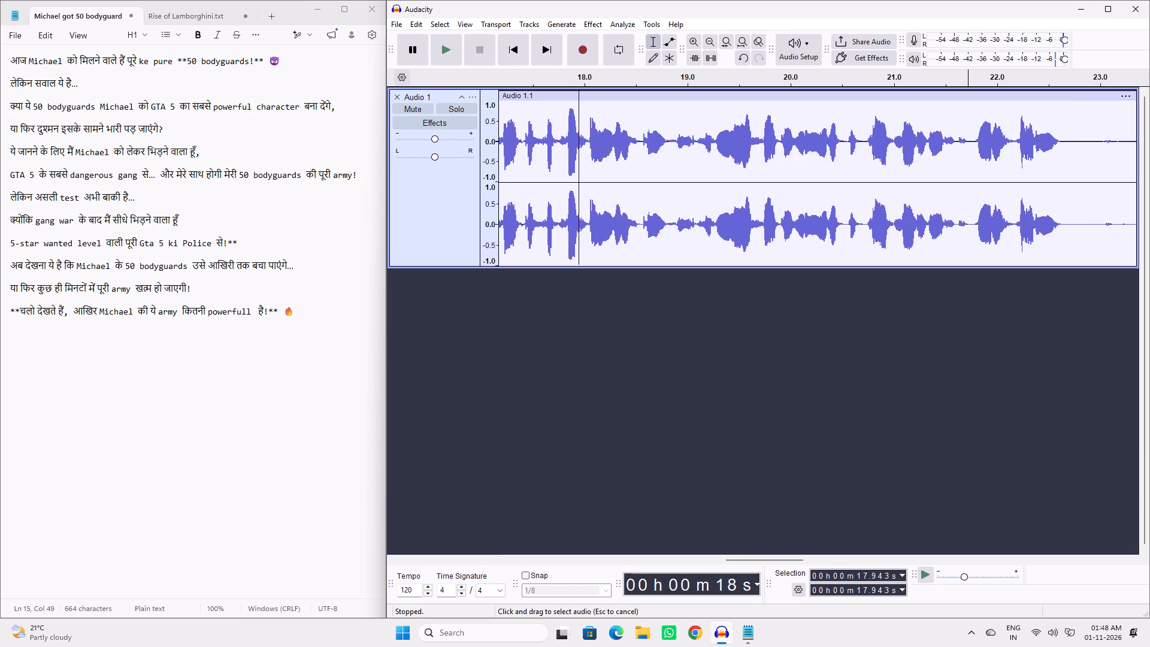
left_click_drag(970, 147, 973, 154)
key("Delete")
Listen across the cuts near 21.7 s and 19.1 s to check how the phrases flow together.
left_click(895, 170)
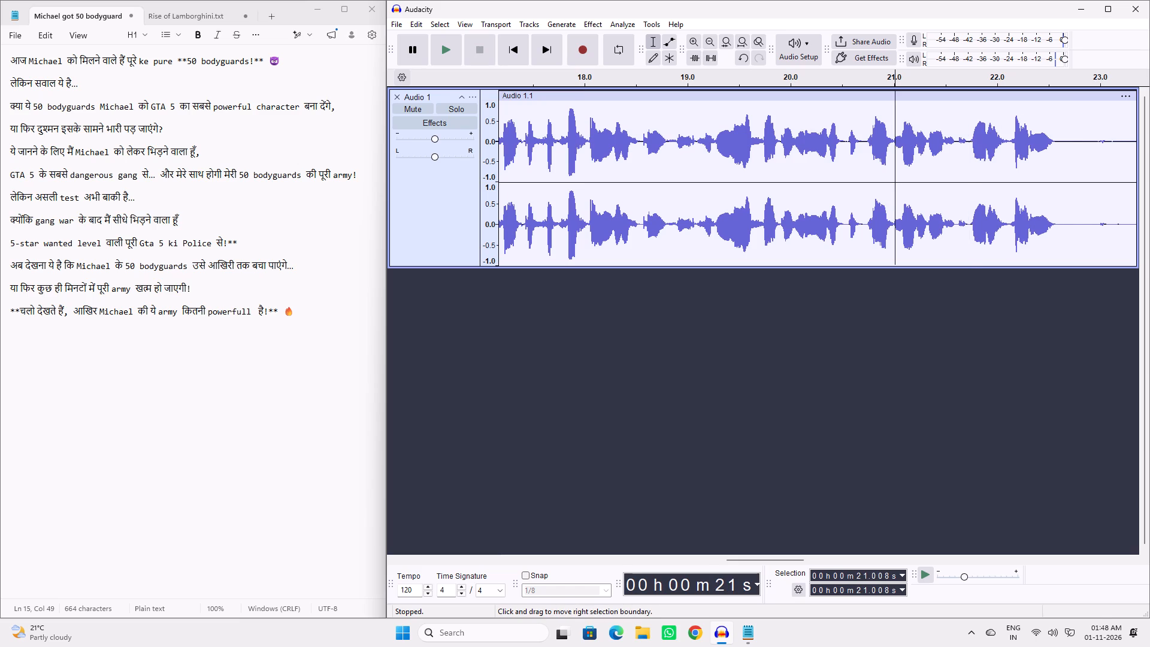
key("space")
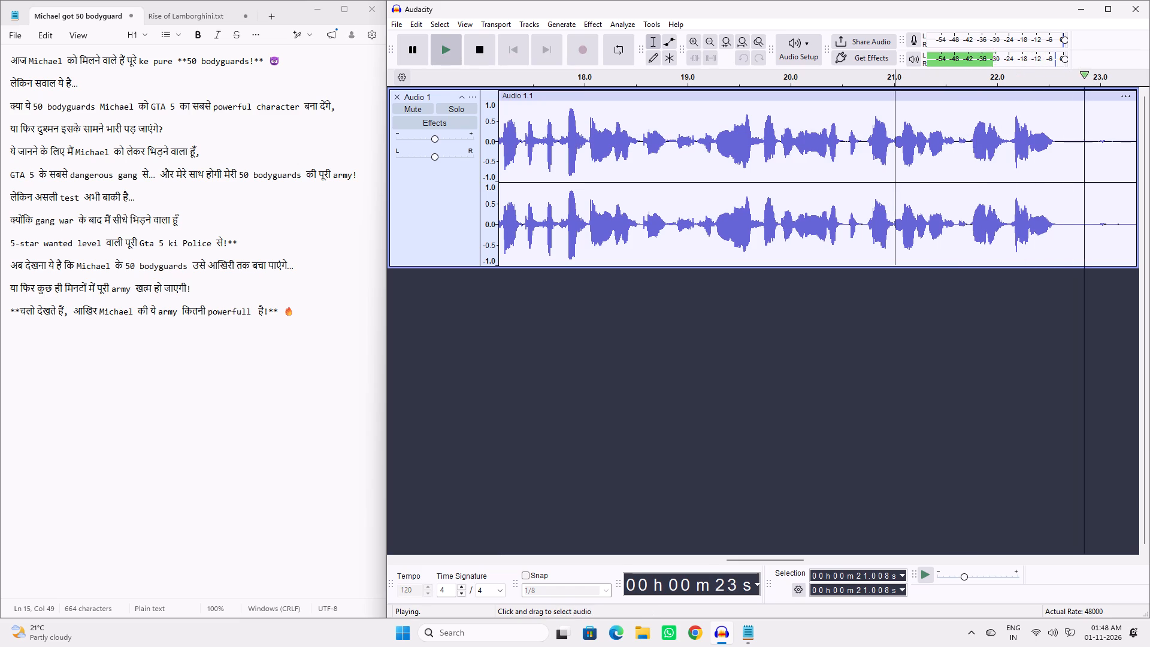
key("space")
left_click(613, 179)
key("space")
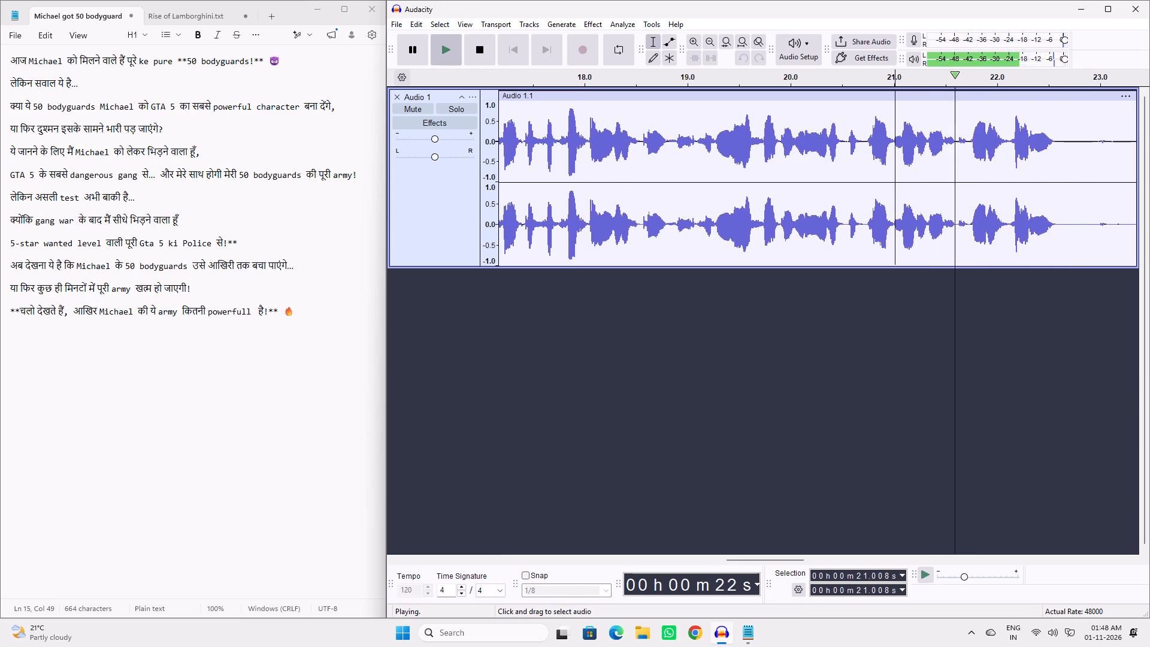
key("space")
left_click(629, 116)
key("space")
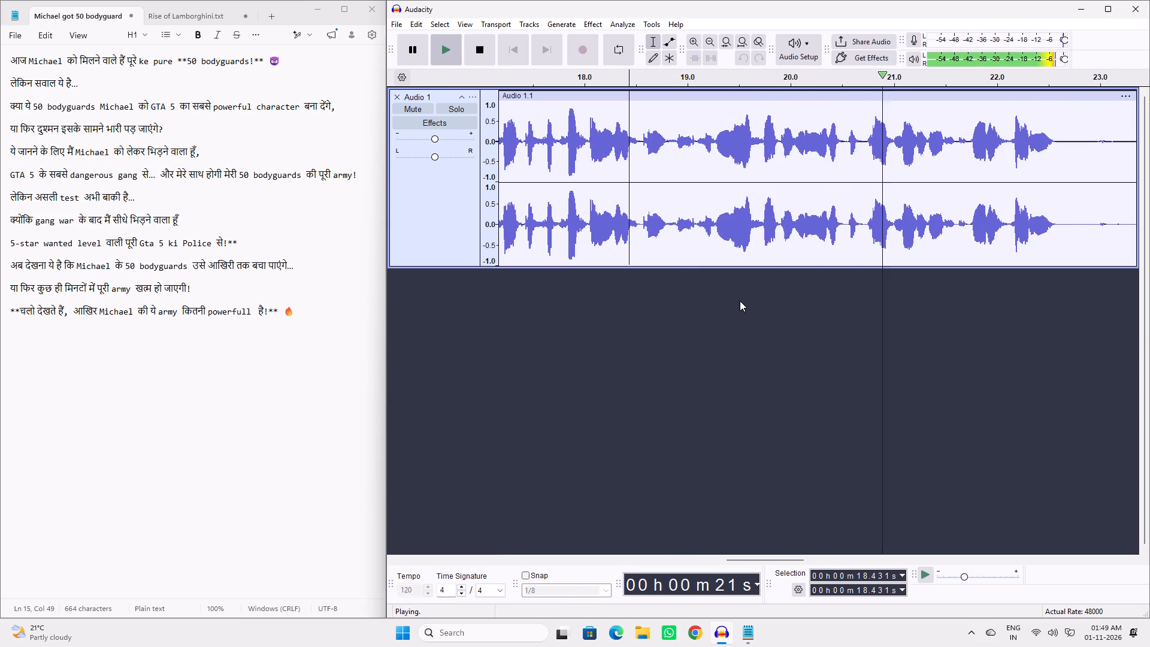
key("space")
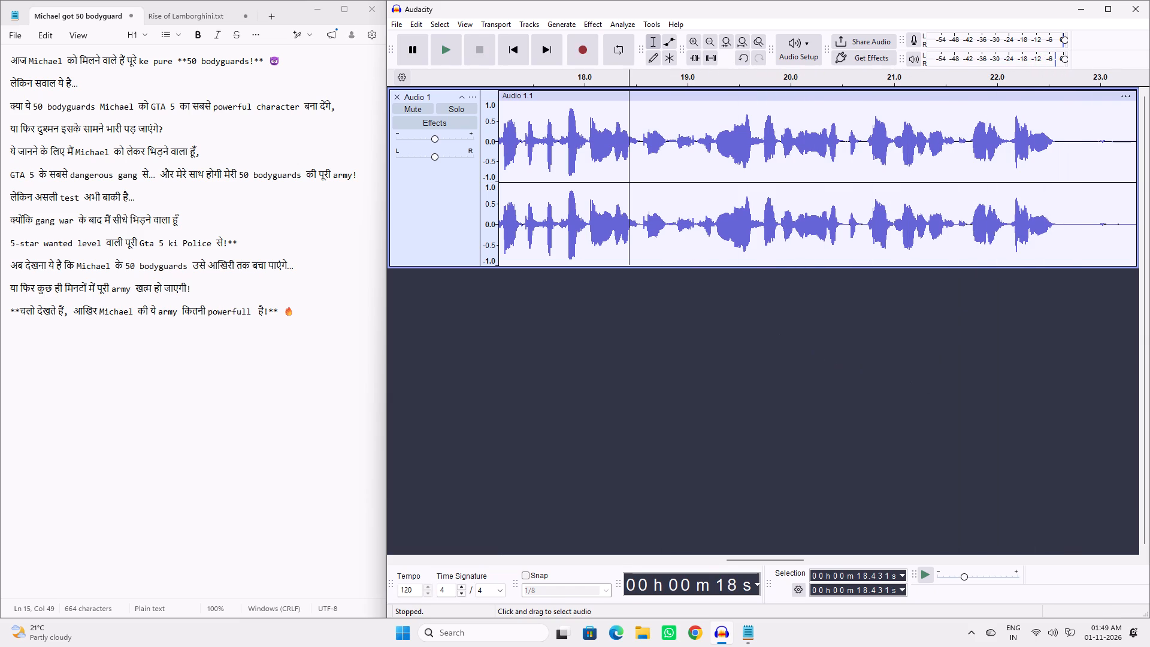
Delete the pause from about 22.56 s to 23.59 s.
left_click(1056, 144)
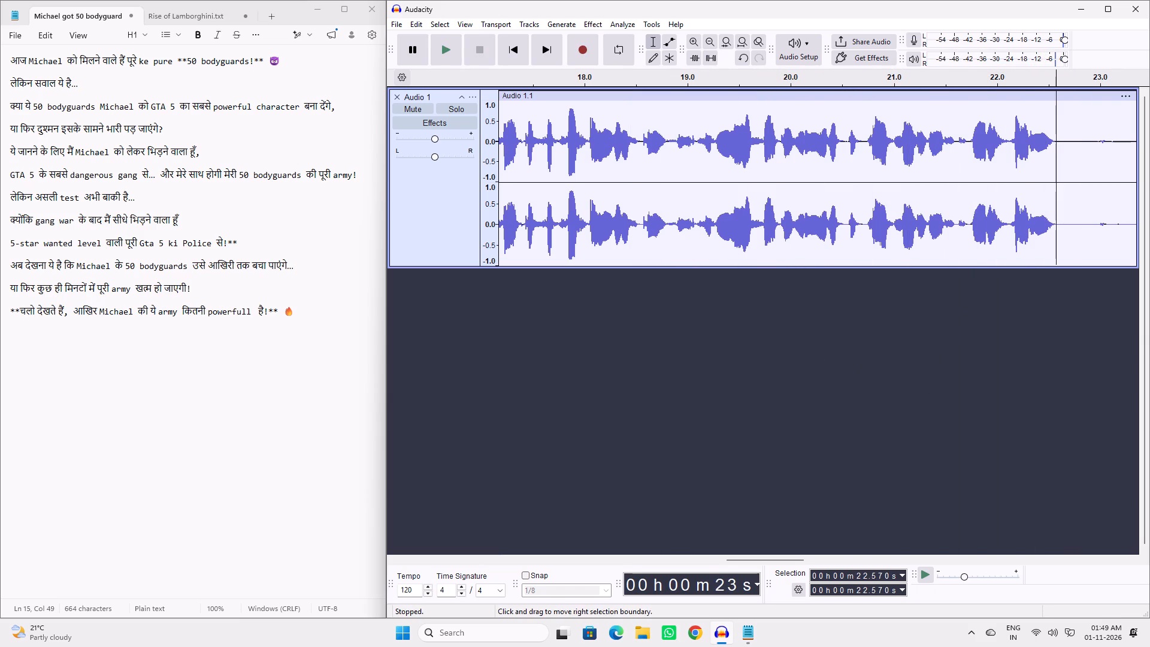
left_click_drag(789, 560, 842, 561)
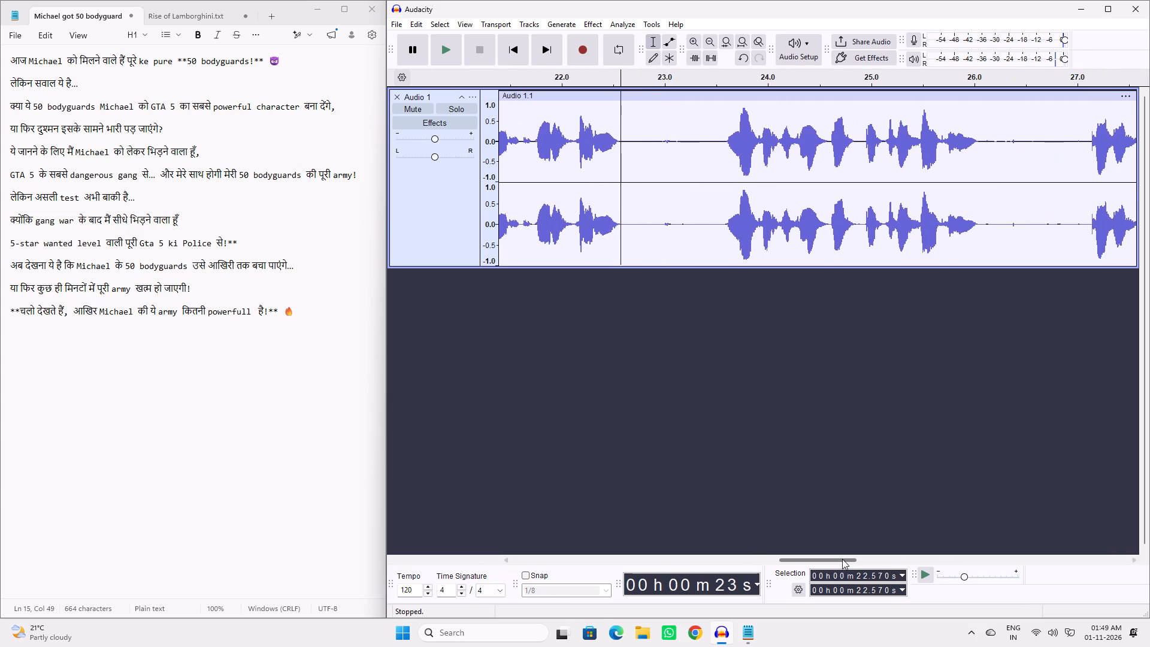
left_click_drag(621, 110, 661, 126)
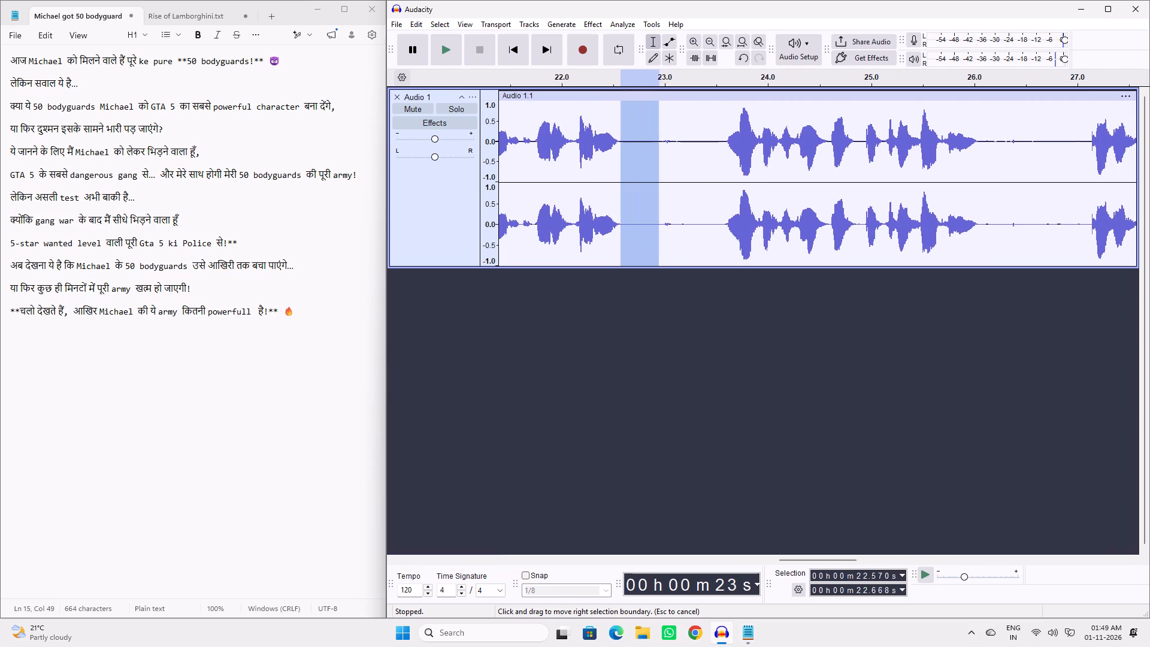
left_click_drag(661, 126, 725, 183)
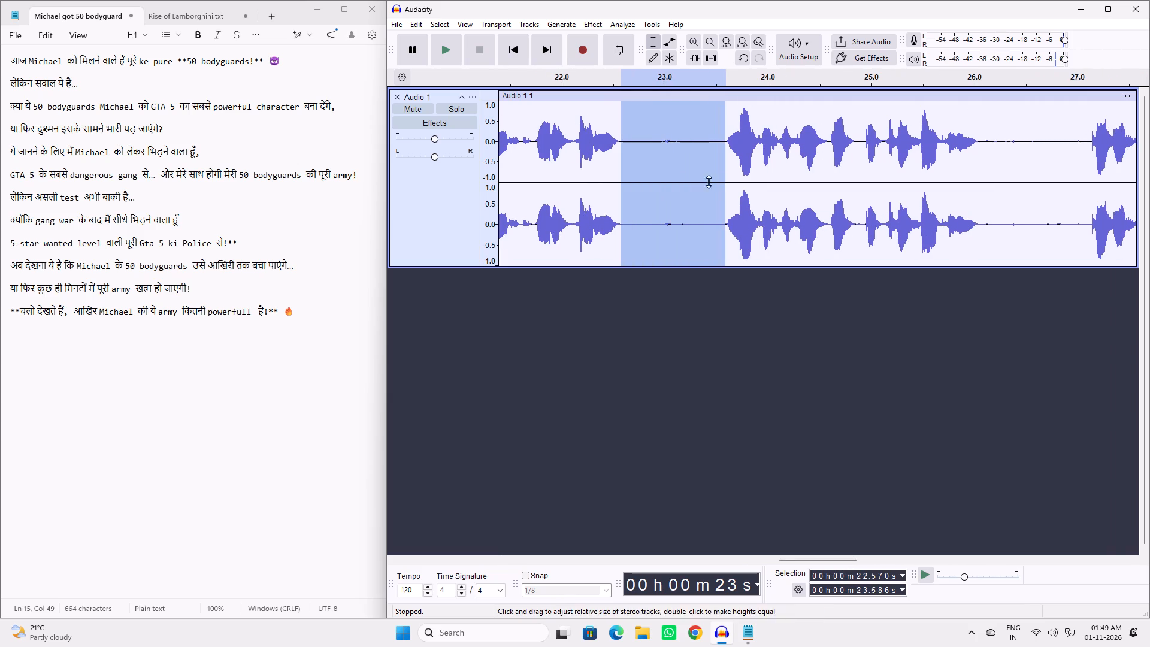
left_click(621, 156)
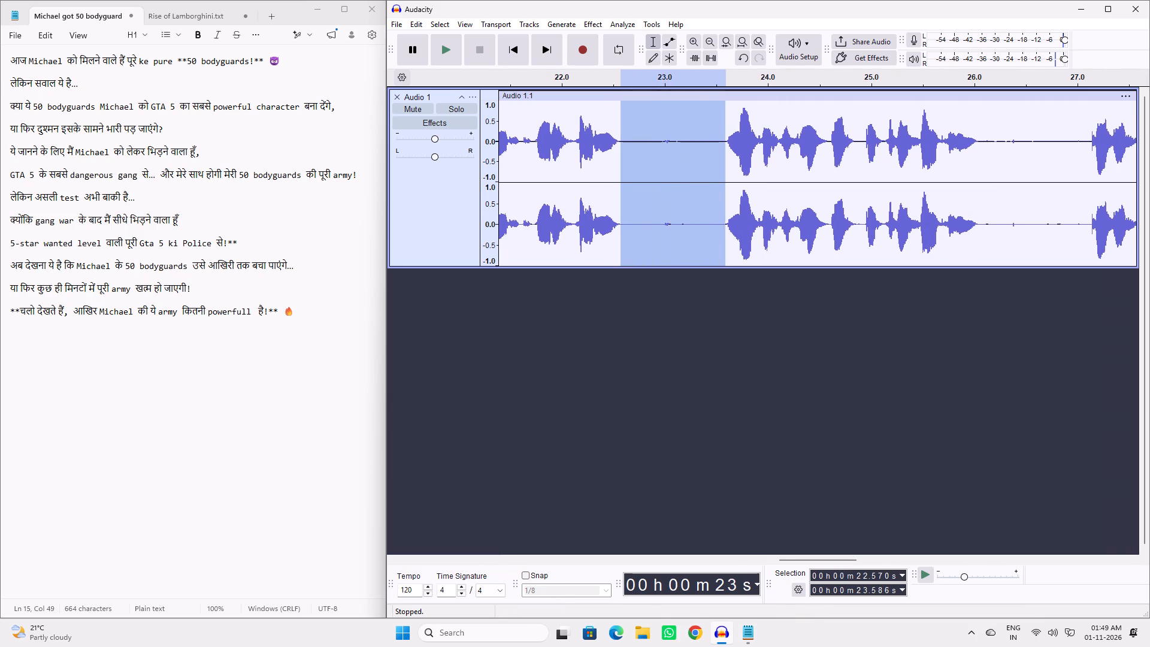
key("Delete")
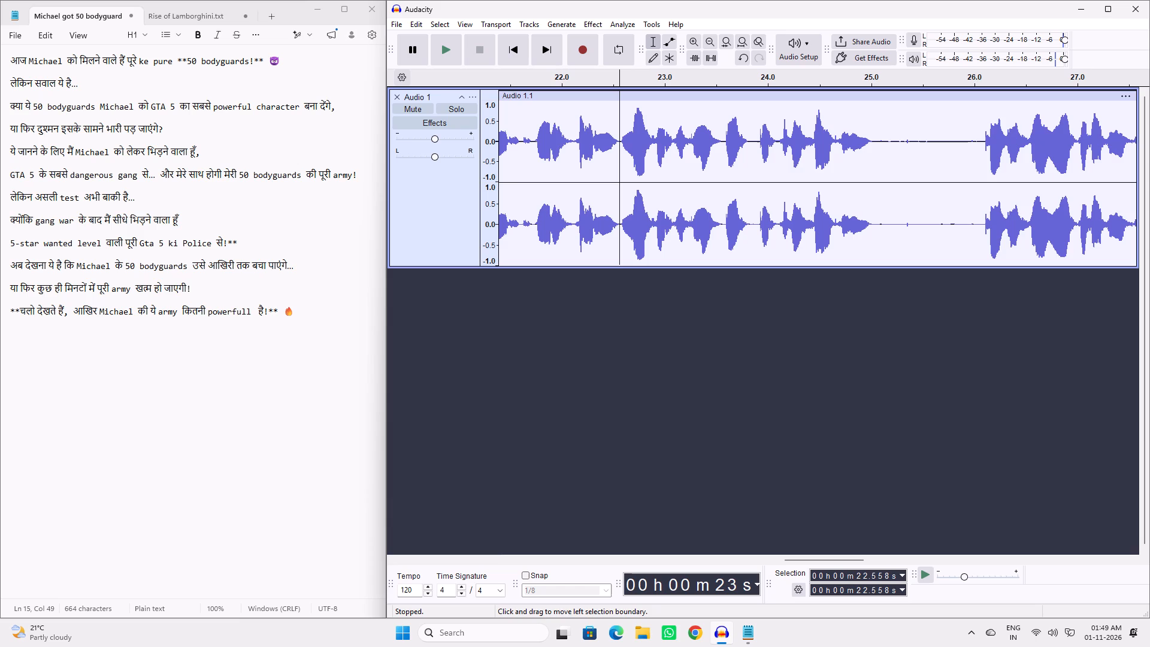
Play across the last cut and delete the short gap from about 23.82 s to 23.89 s.
left_click(547, 105)
key("space")
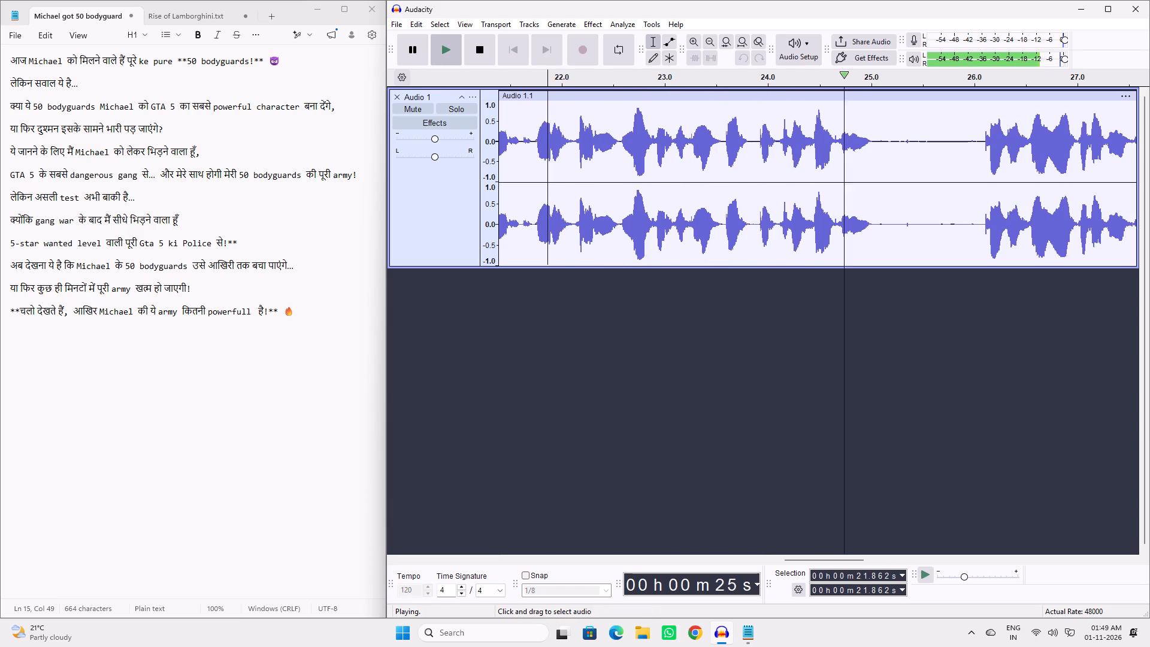
key("space")
left_click_drag(750, 141, 754, 149)
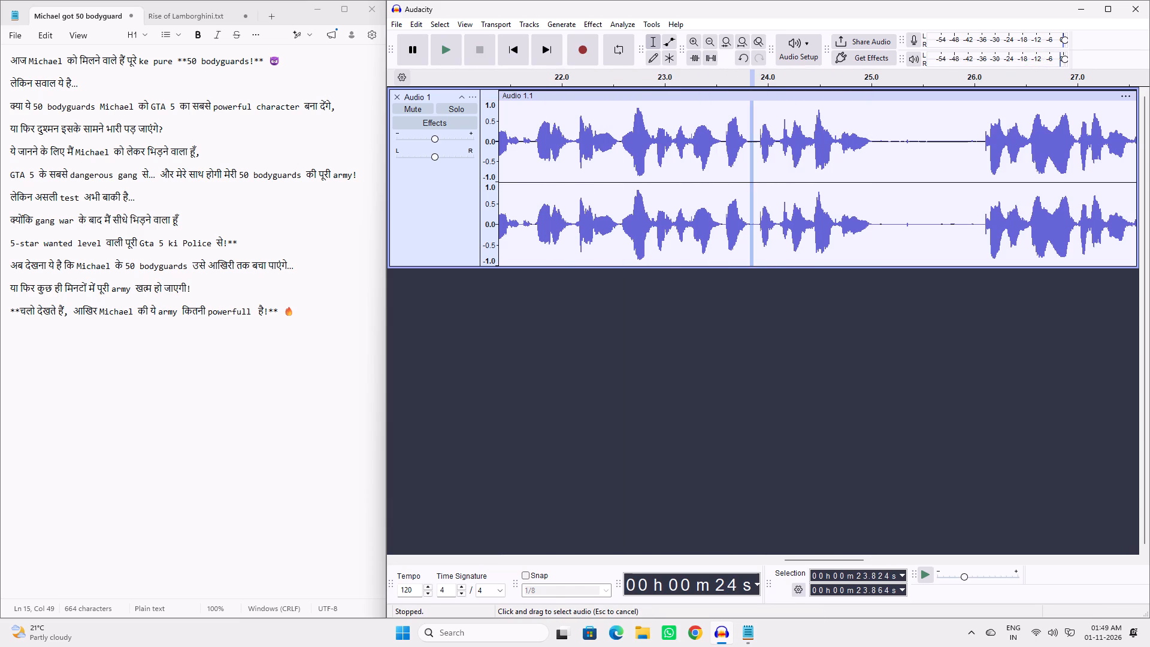
left_click_drag(754, 149, 757, 153)
key("Delete")
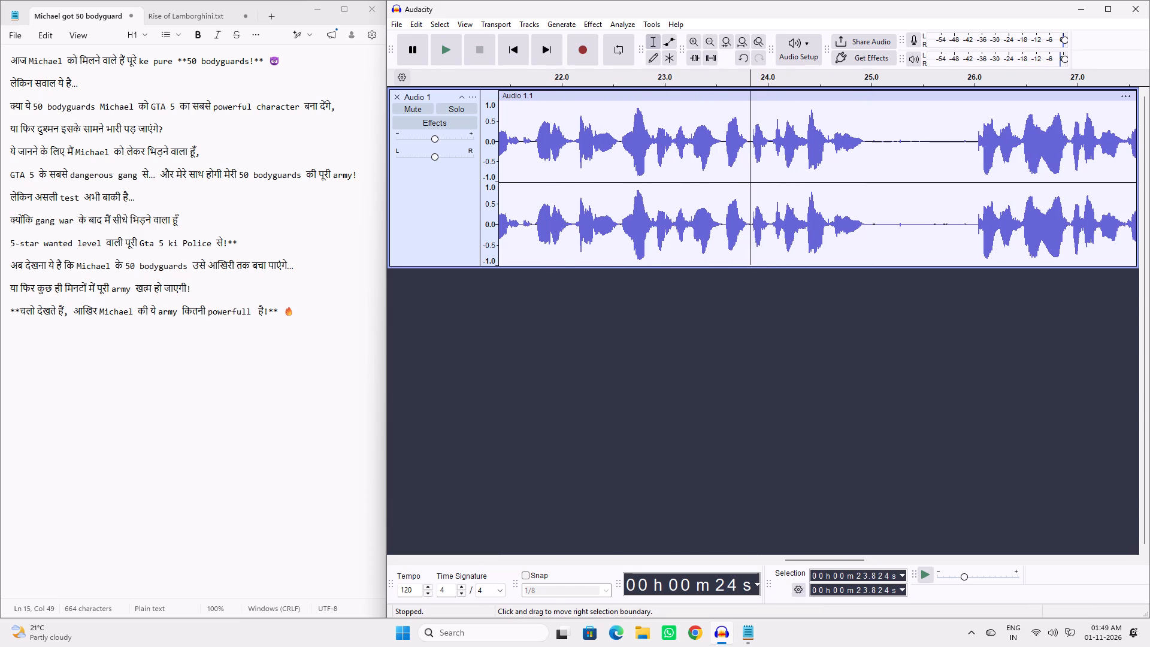
Listen across the cut at about 23.82 s, starting playback near 23 s.
left_click(671, 146)
key("space")
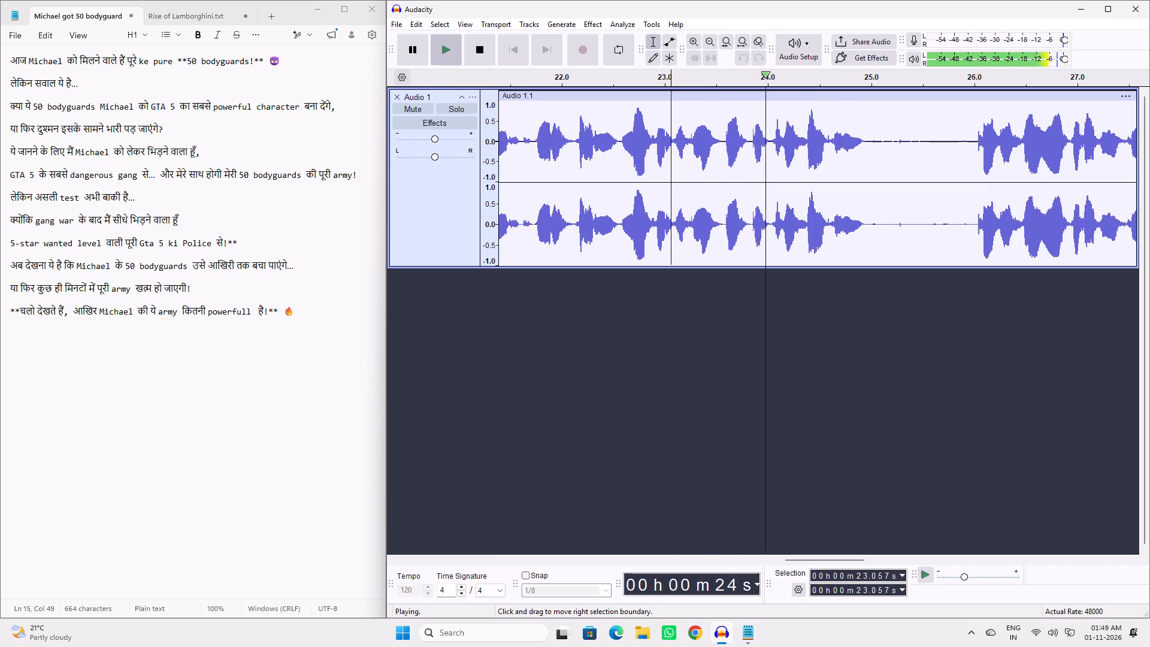
key("space")
left_click(659, 105)
key("space")
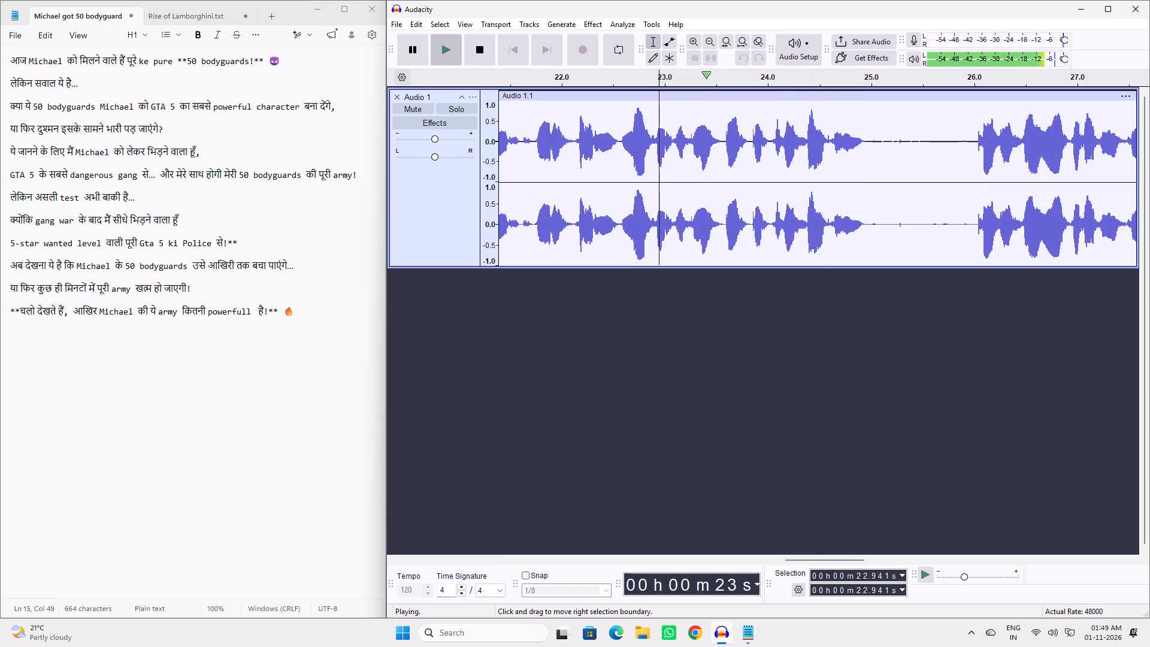
key("space")
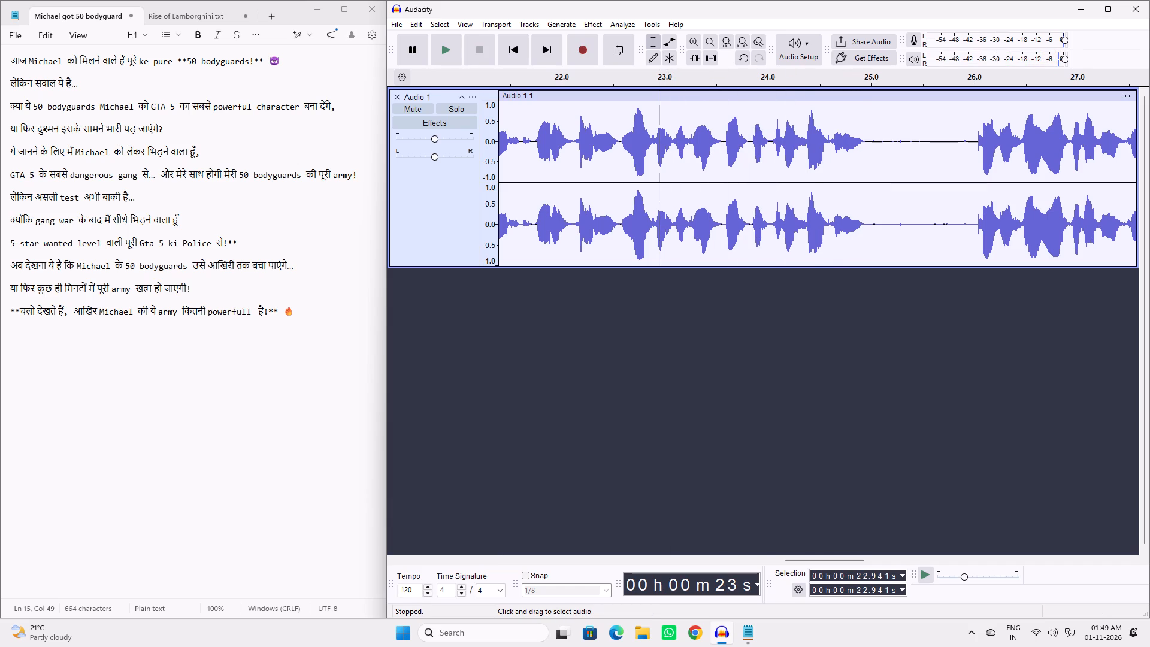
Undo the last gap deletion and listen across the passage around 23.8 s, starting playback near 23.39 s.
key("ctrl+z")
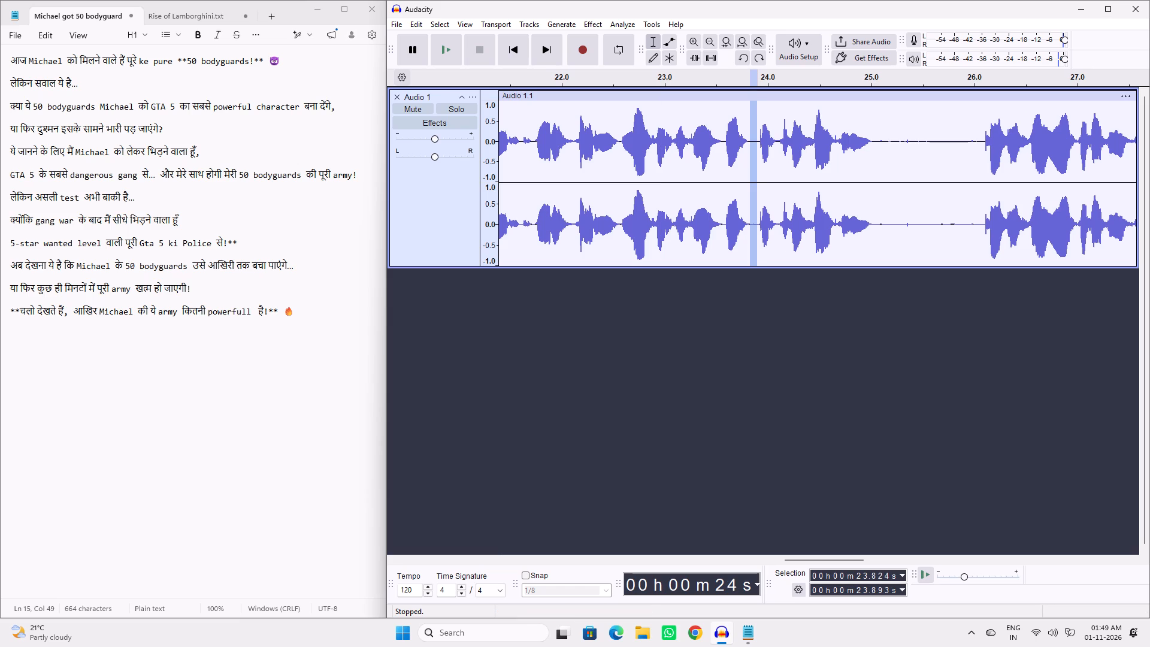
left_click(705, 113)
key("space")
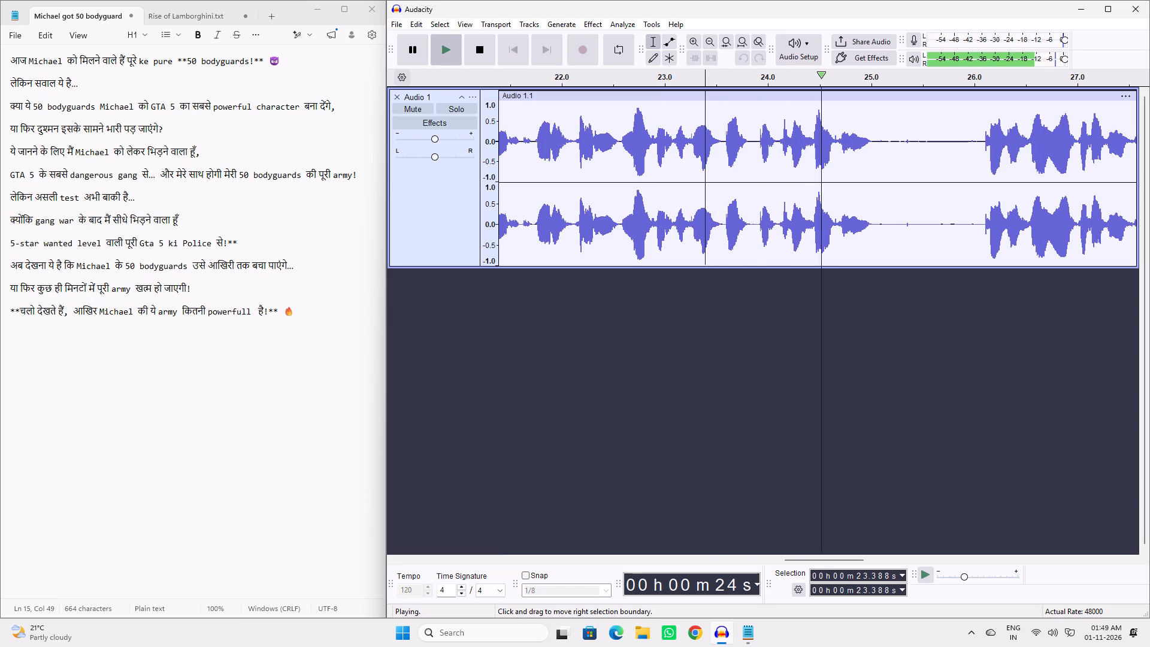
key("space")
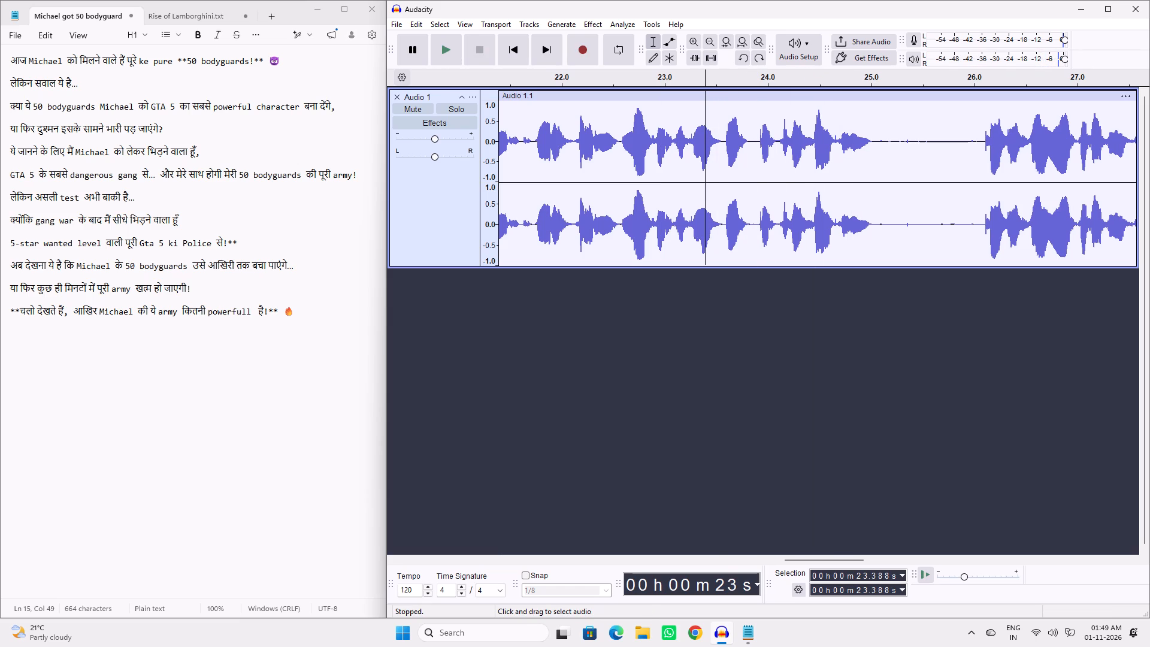
Delete the short gap from about 23.82 s to 23.89 s and listen across the cut from about 23.5 s.
left_click_drag(750, 141, 757, 154)
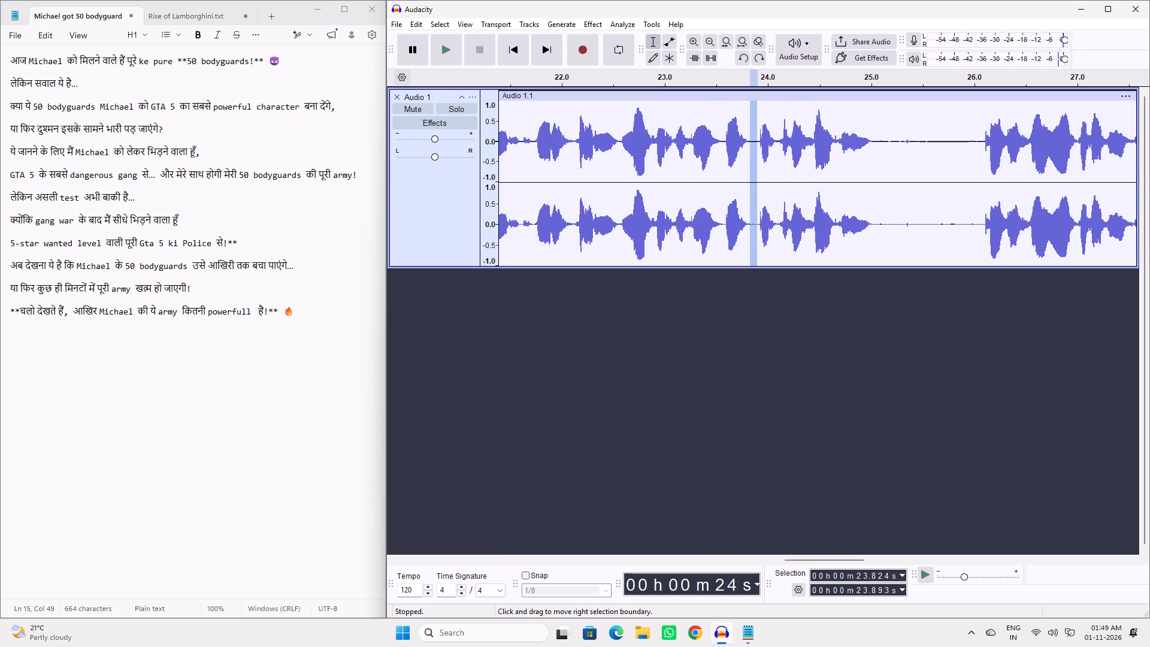
key("Delete")
left_click(718, 111)
key("space")
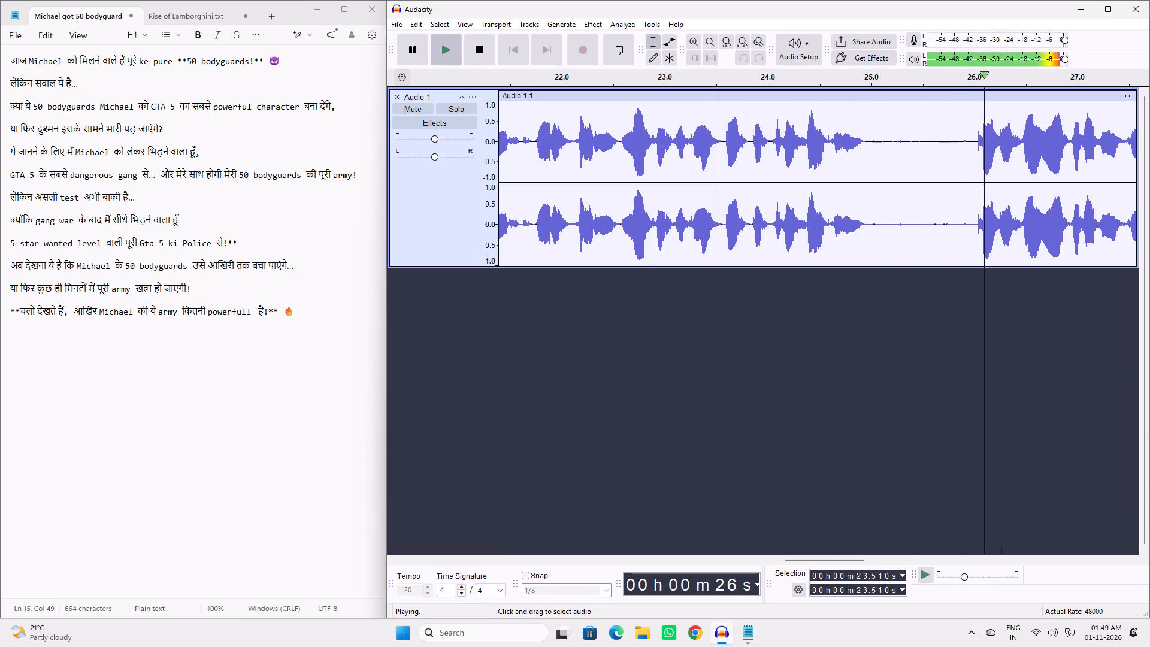
key("space")
Delete the pause from about 24.93 s to 26.01 s and listen across the cut from about 24.07 s.
left_click_drag(864, 141, 974, 182)
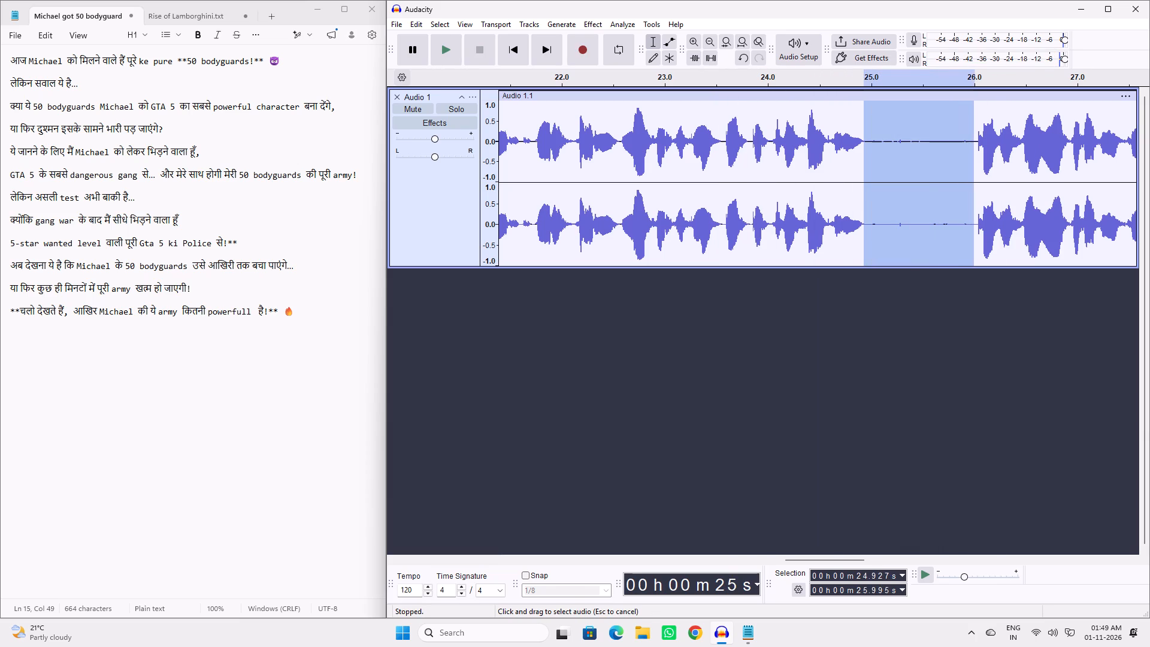
left_click_drag(974, 182, 976, 184)
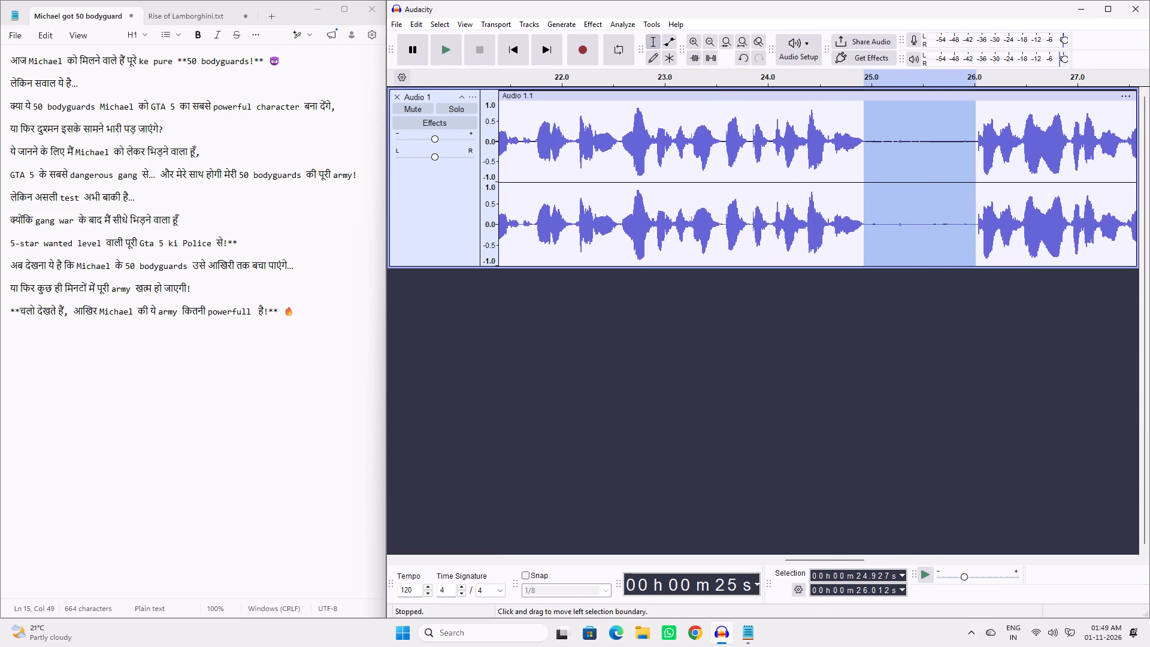
left_click(864, 152)
key("Delete")
left_click(776, 112)
key("space")
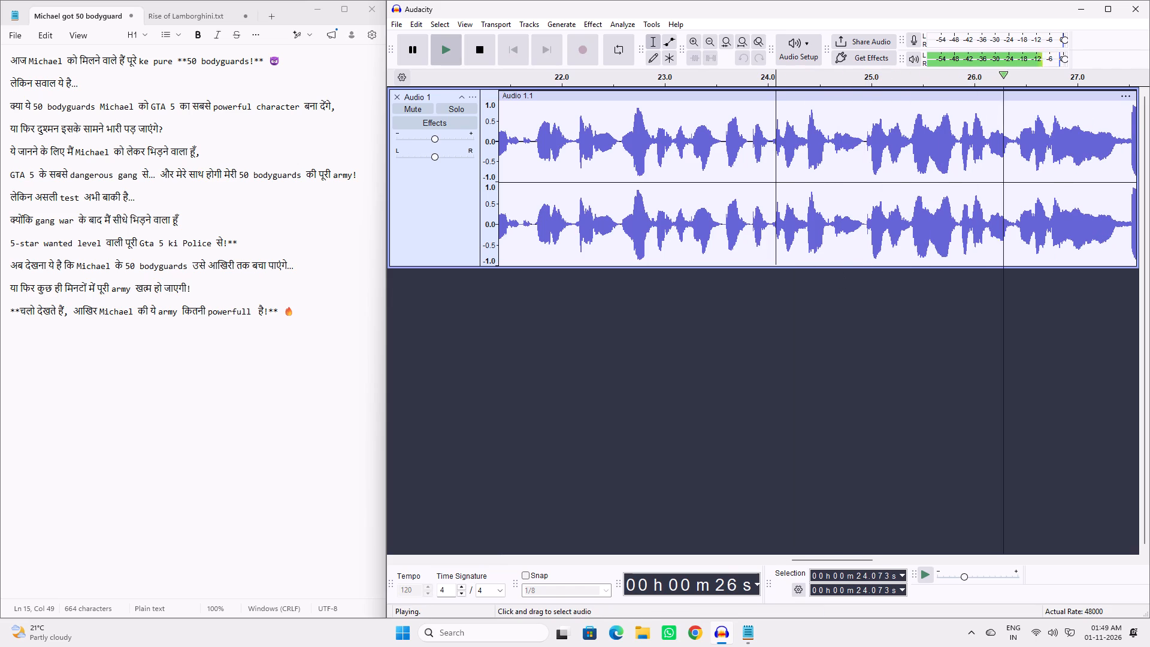
key("space")
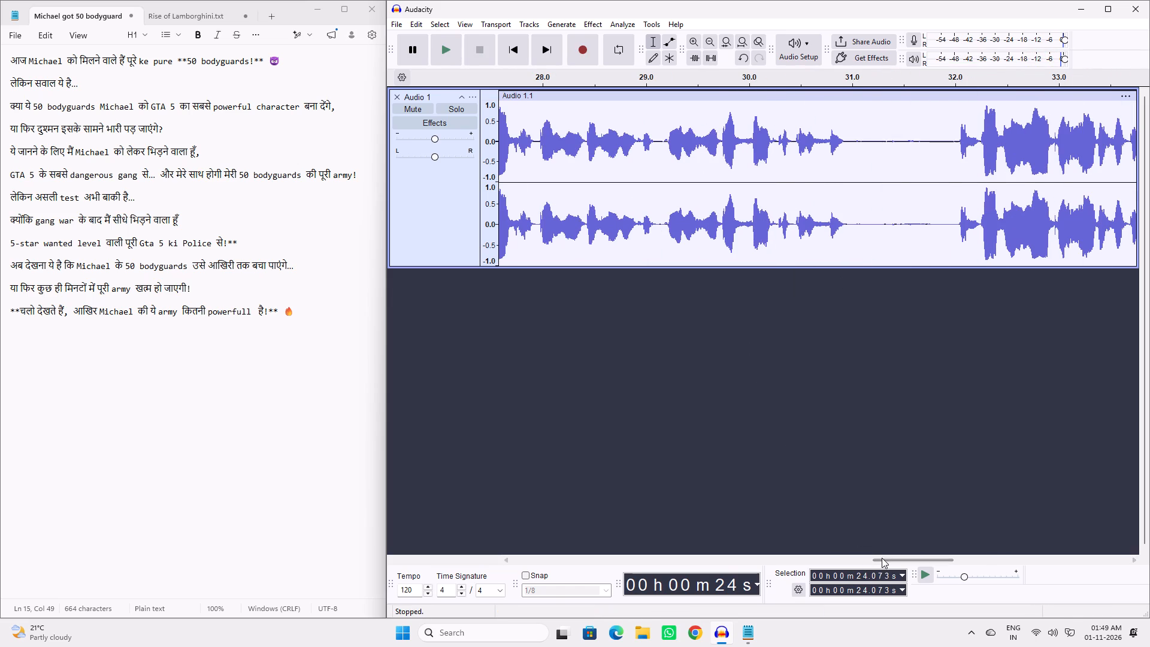
Play on from about 24.07 s, delete the short gap starting at about 29.10 s, and listen across that cut.
key("space")
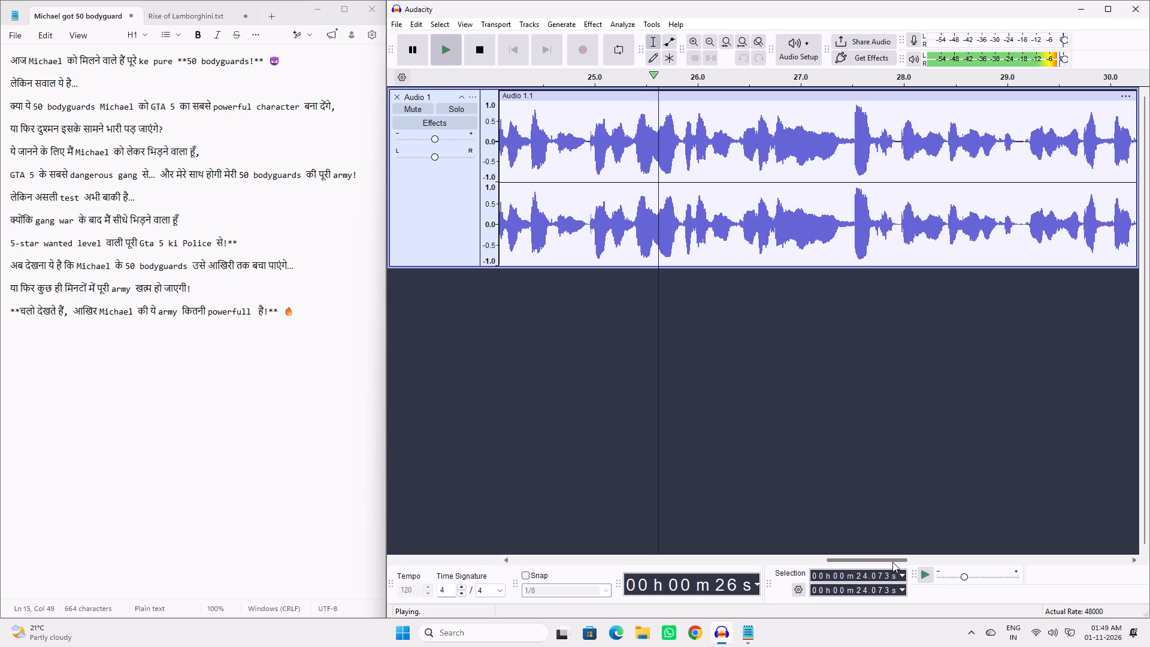
left_click_drag(892, 562, 947, 558)
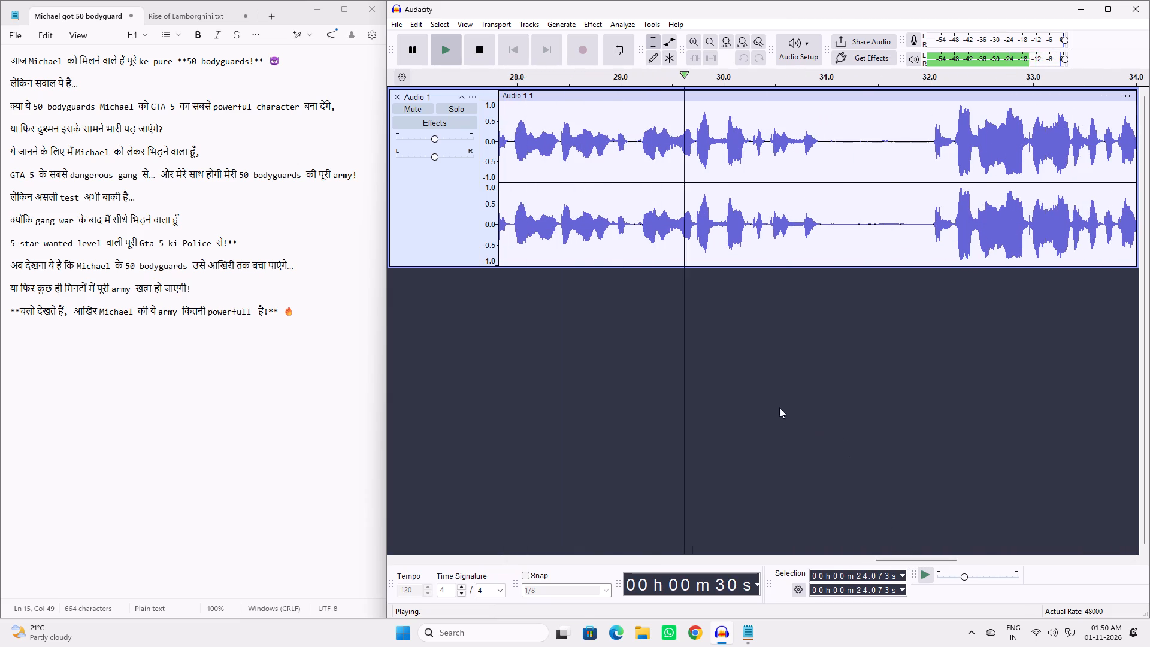
key("space")
left_click_drag(630, 142, 637, 156)
key("Delete")
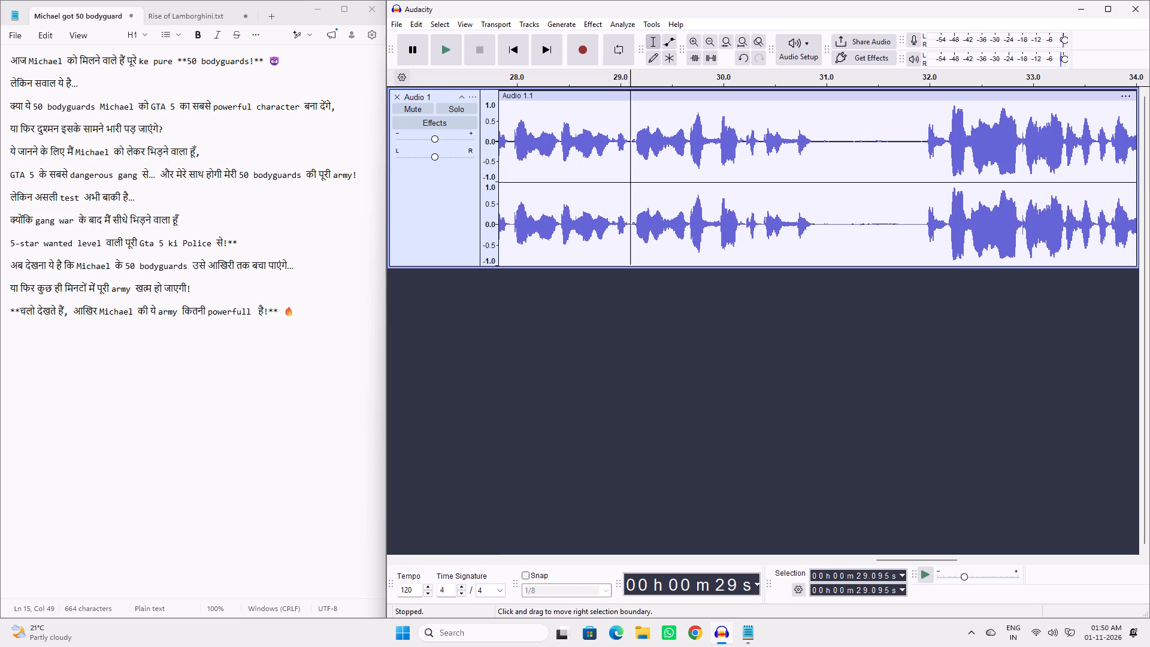
left_click(568, 114)
key("space")
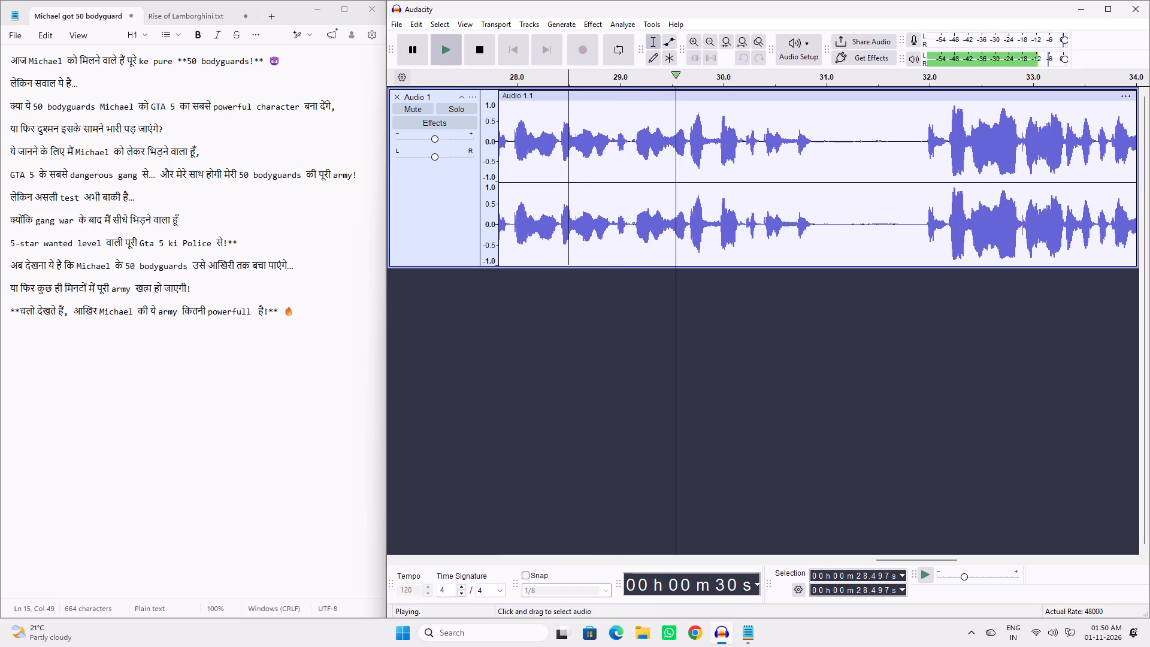
key("space")
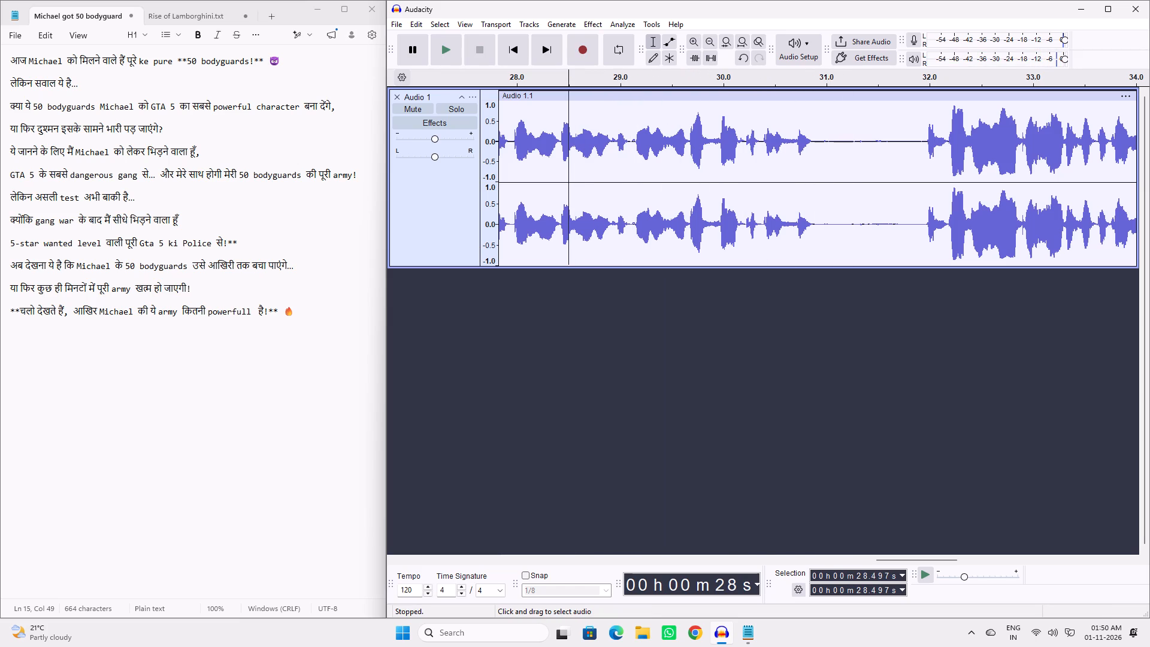
Delete the pause from about 30.87 s to 31.95 s and listen from about 30.16 s up to the next long pause.
left_click_drag(813, 140, 923, 182)
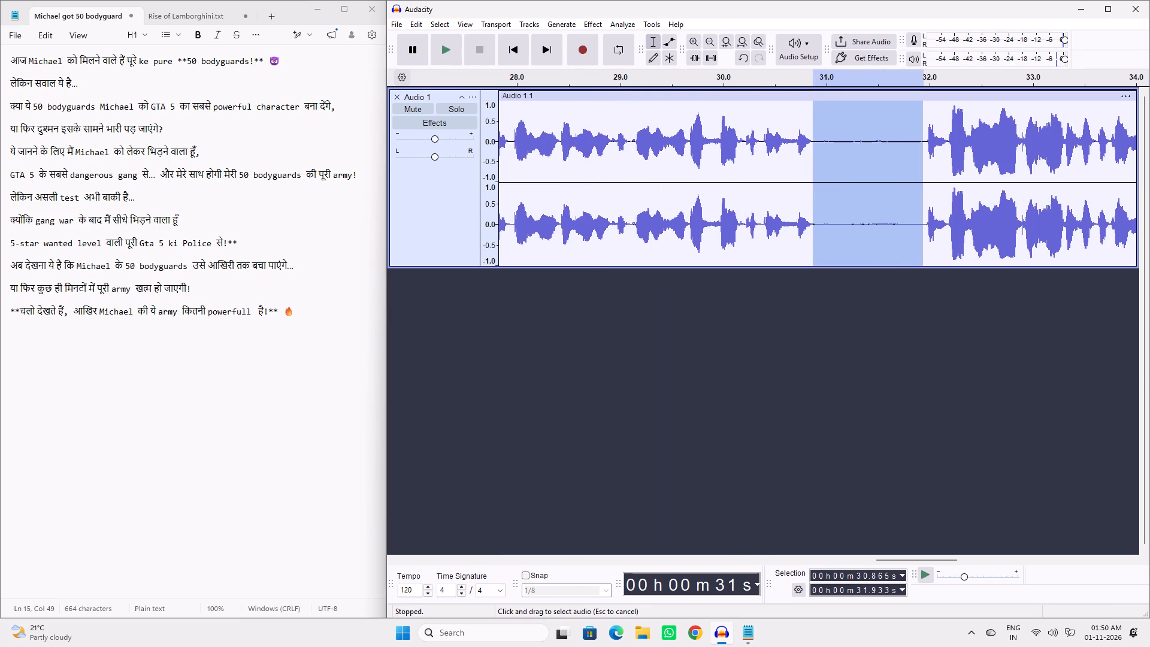
left_click_drag(923, 182, 925, 182)
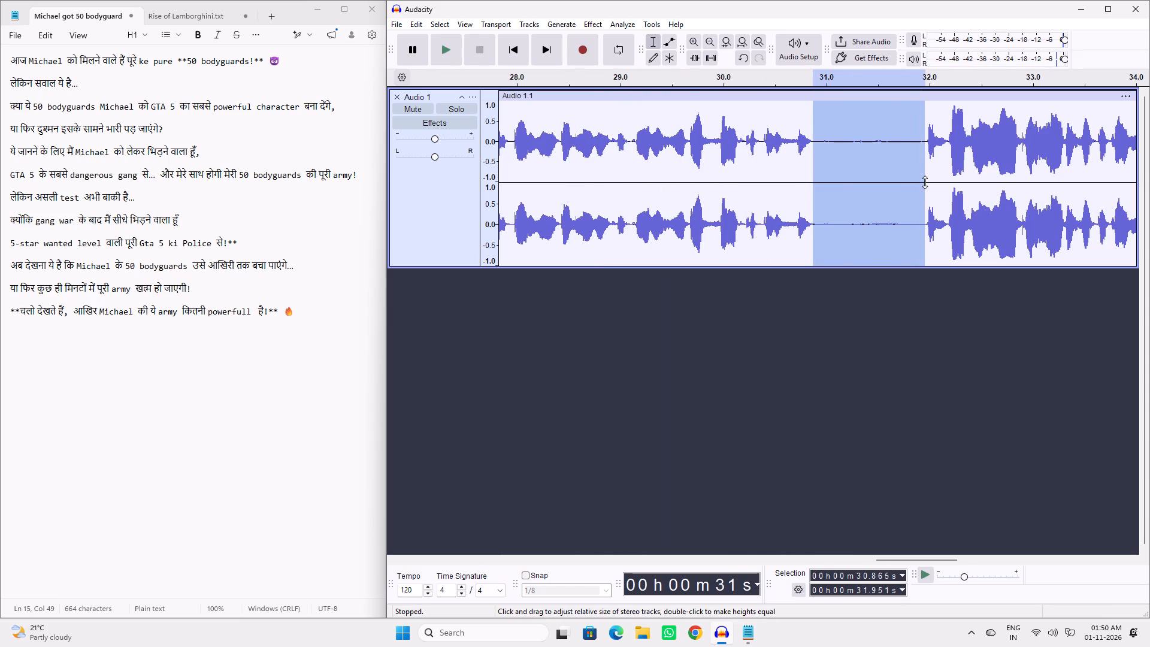
key("Delete")
left_click(740, 114)
key("space")
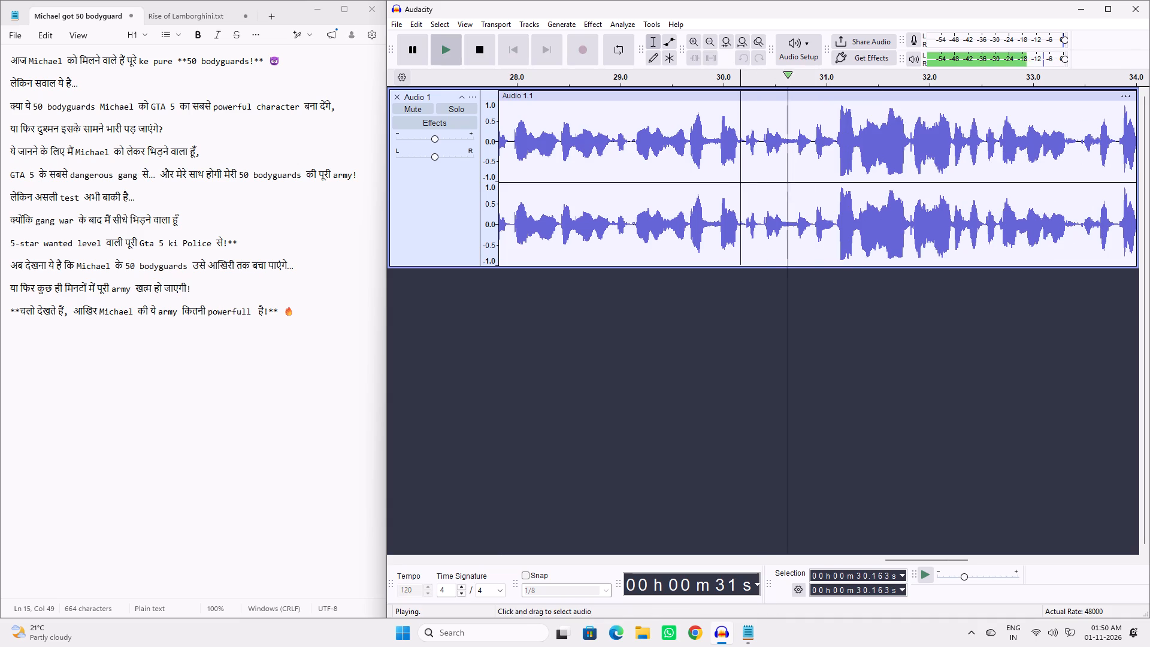
scroll(884, 373, "down", 6)
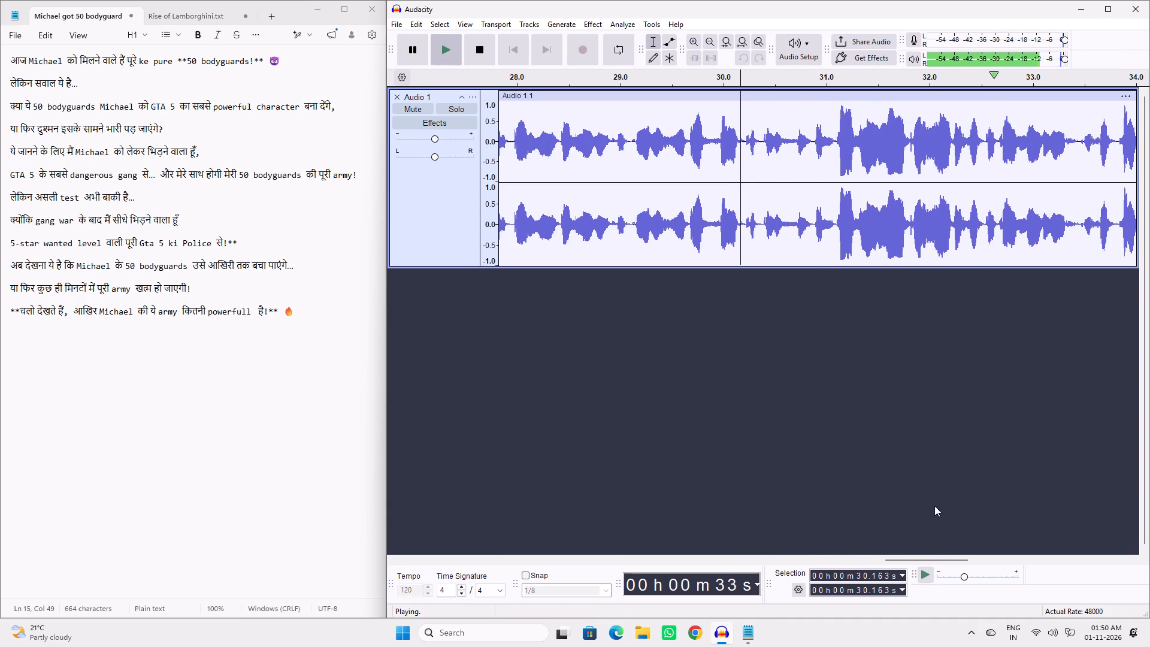
left_click_drag(935, 561, 1006, 557)
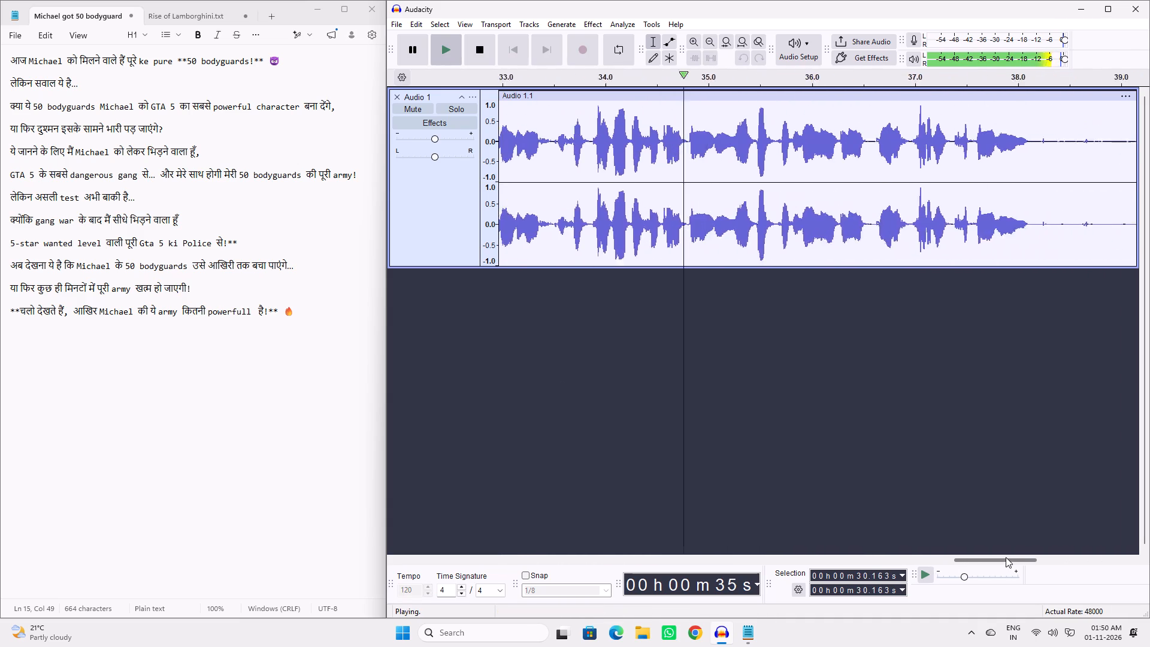
left_click_drag(1006, 557, 1013, 557)
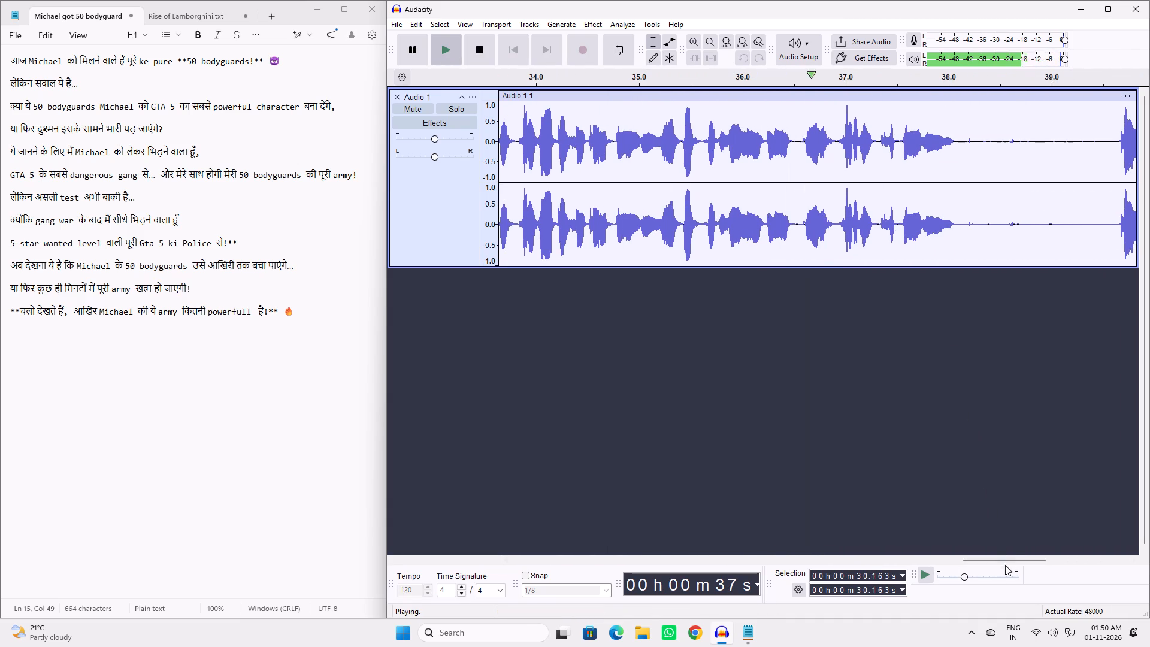
left_click_drag(1010, 560, 1046, 560)
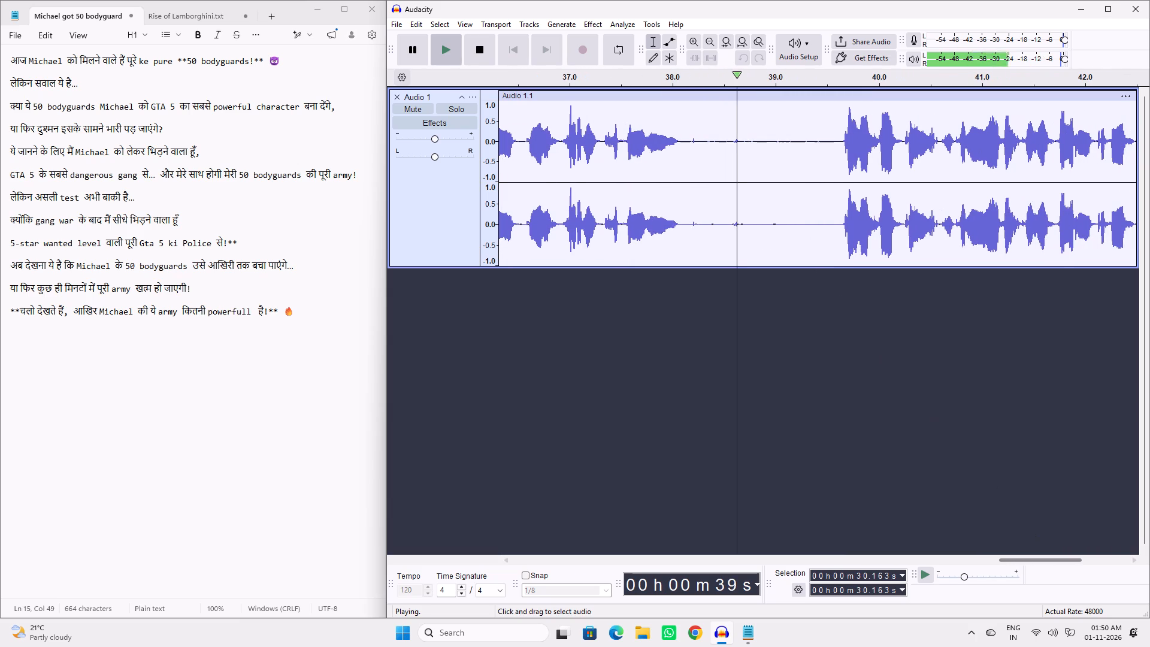
key("space")
Delete the pause from about 38.08 s to 39.63 s and listen across the cut from about 37.4 s.
left_click_drag(680, 141, 830, 183)
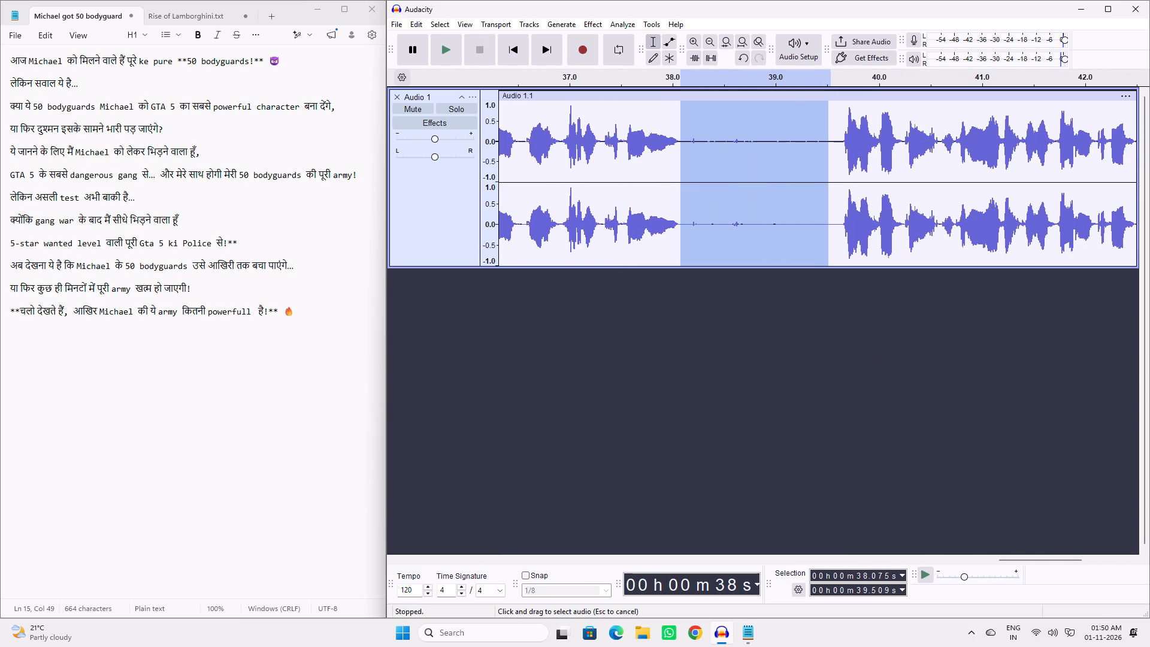
left_click_drag(830, 183, 841, 187)
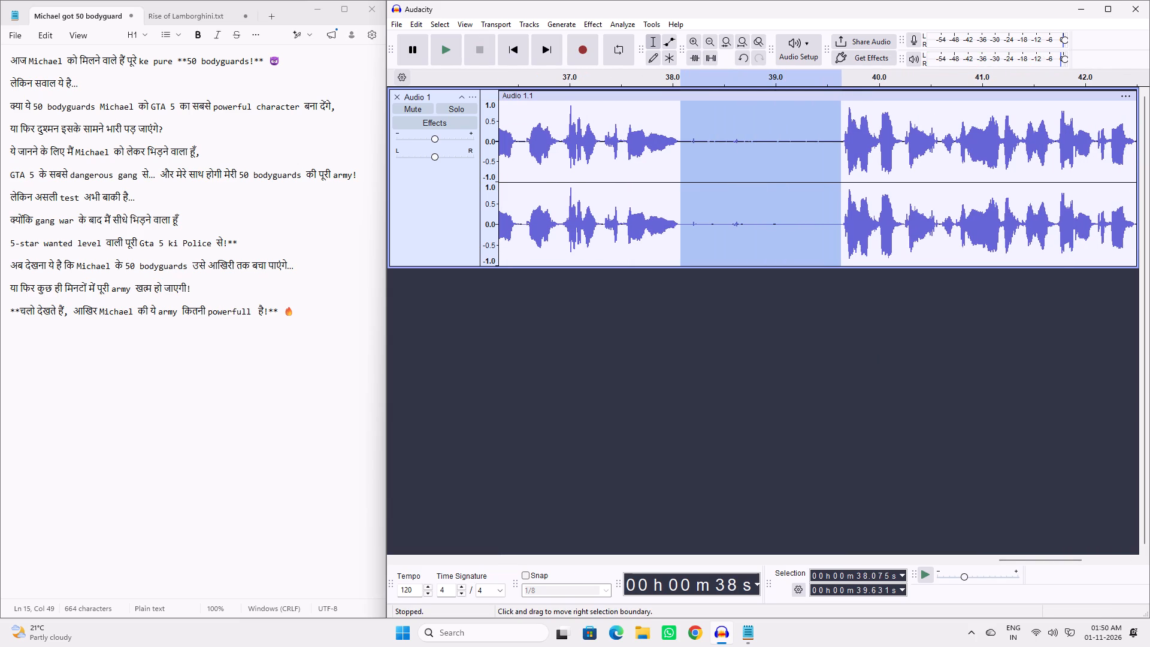
key("Delete")
left_click(612, 111)
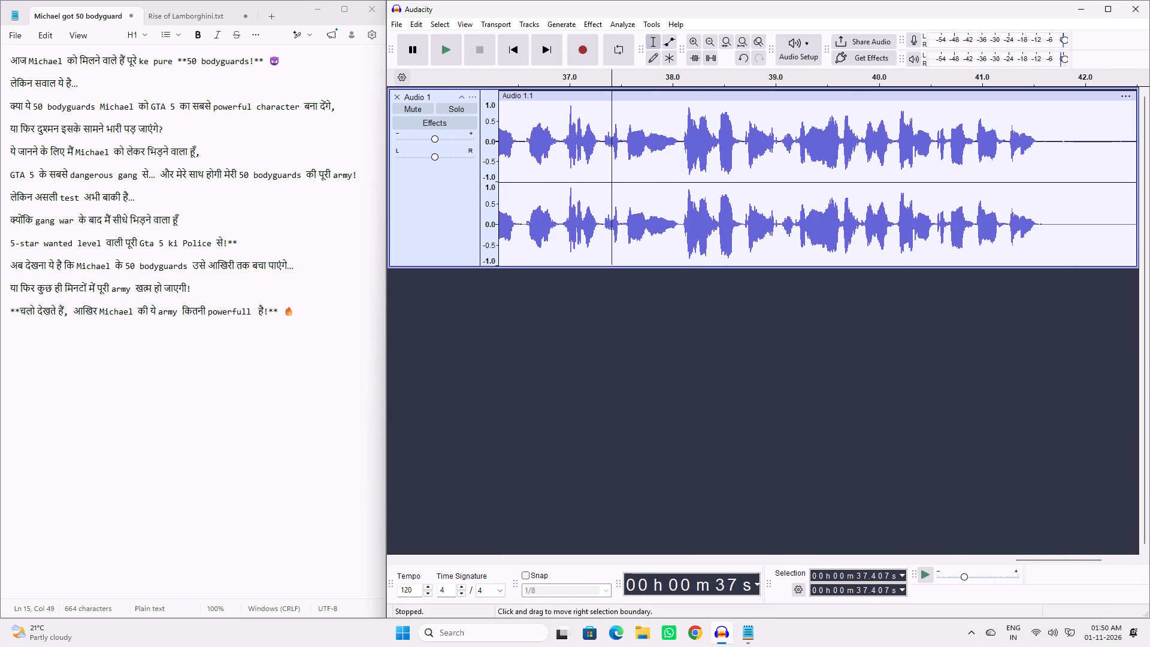
key("space")
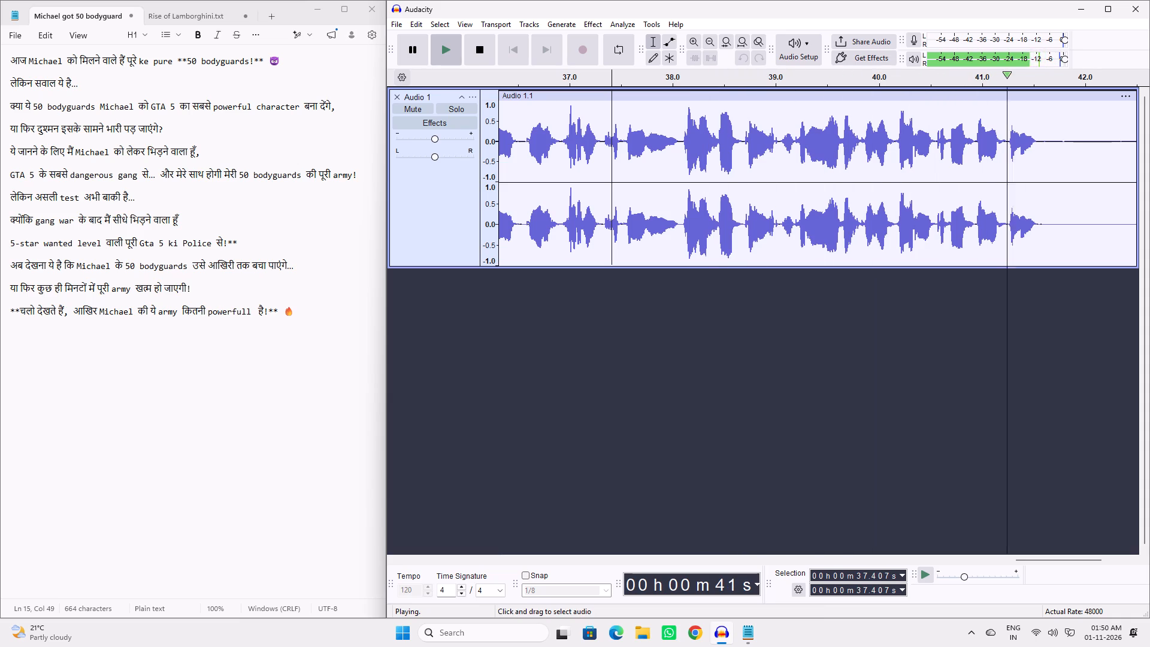
key("space")
Delete the trailing silence after the last phrase, from about 41.55 s to the end of the clip.
left_click_drag(1039, 143, 1118, 154)
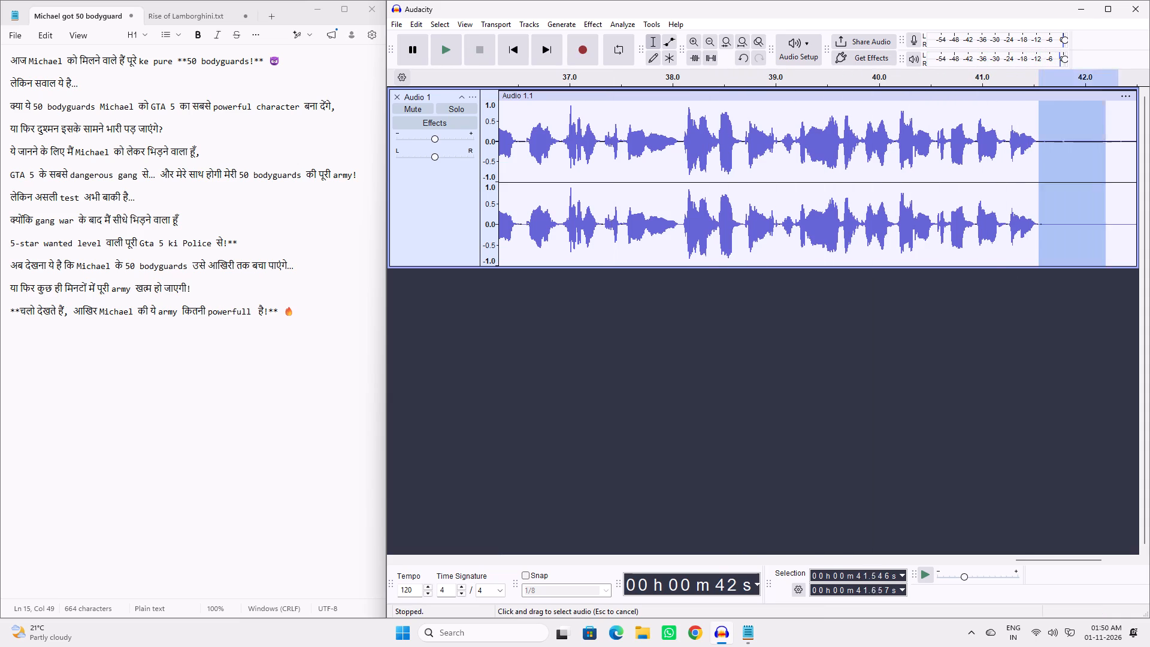
left_click_drag(1118, 154, 1076, 165)
key("Delete")
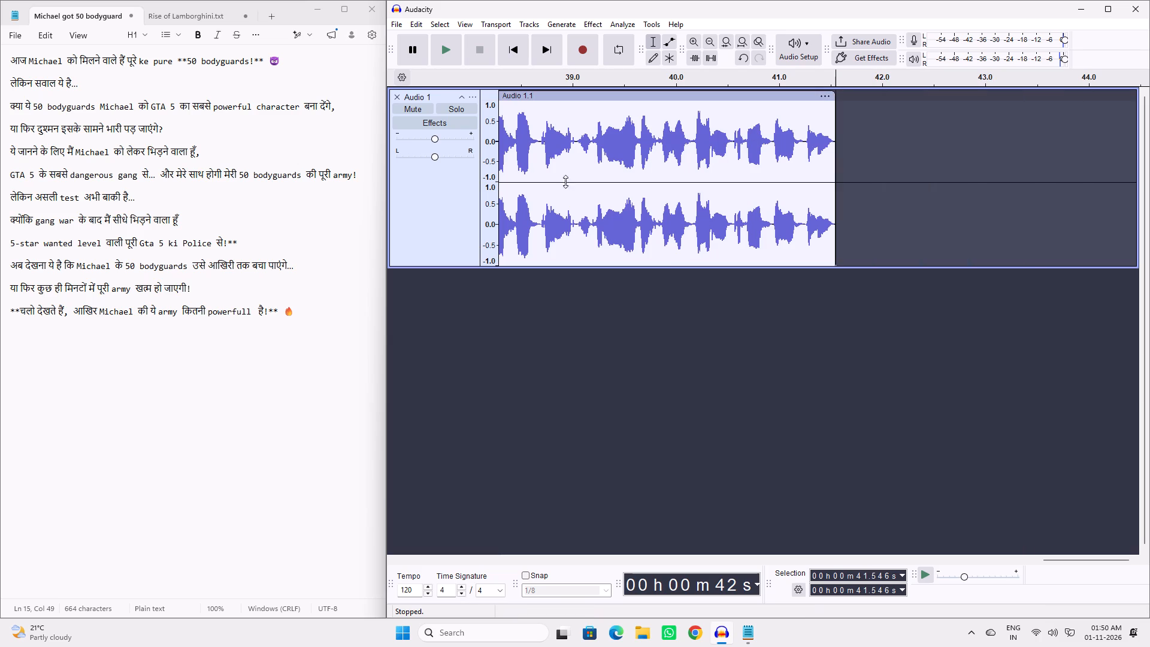
Capture a Noise Reduction noise profile from the opening silence, about 0.10 s to 0.66 s.
scroll(591, 202, "up", 4)
left_click_drag(1088, 561, 588, 536)
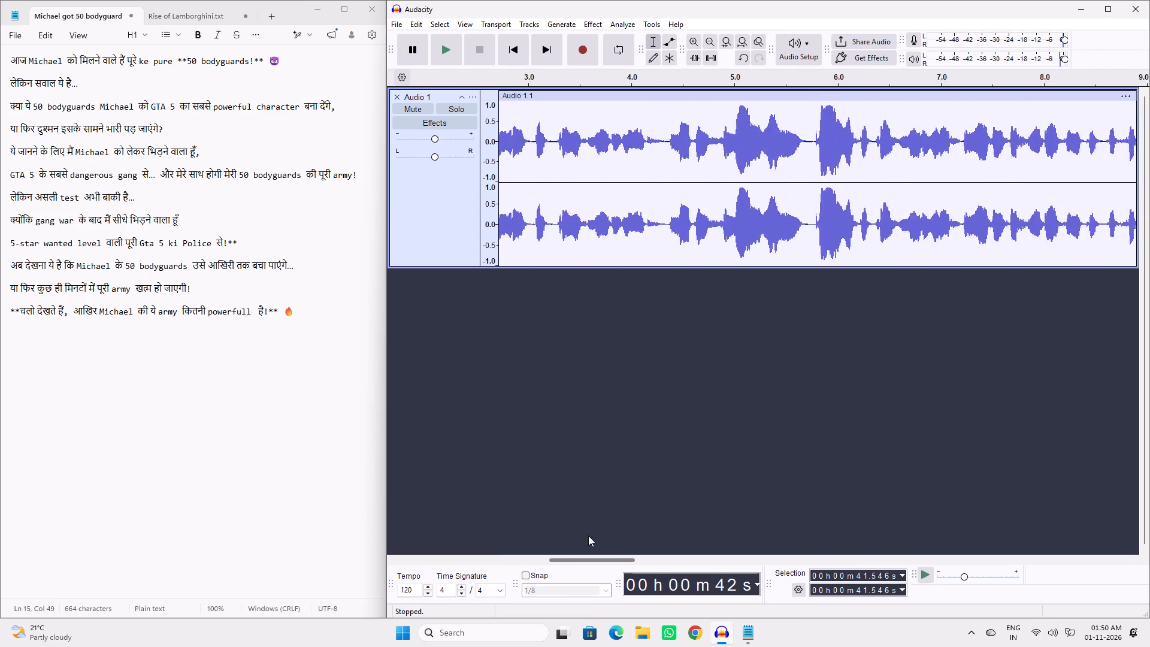
left_click_drag(588, 536, 480, 535)
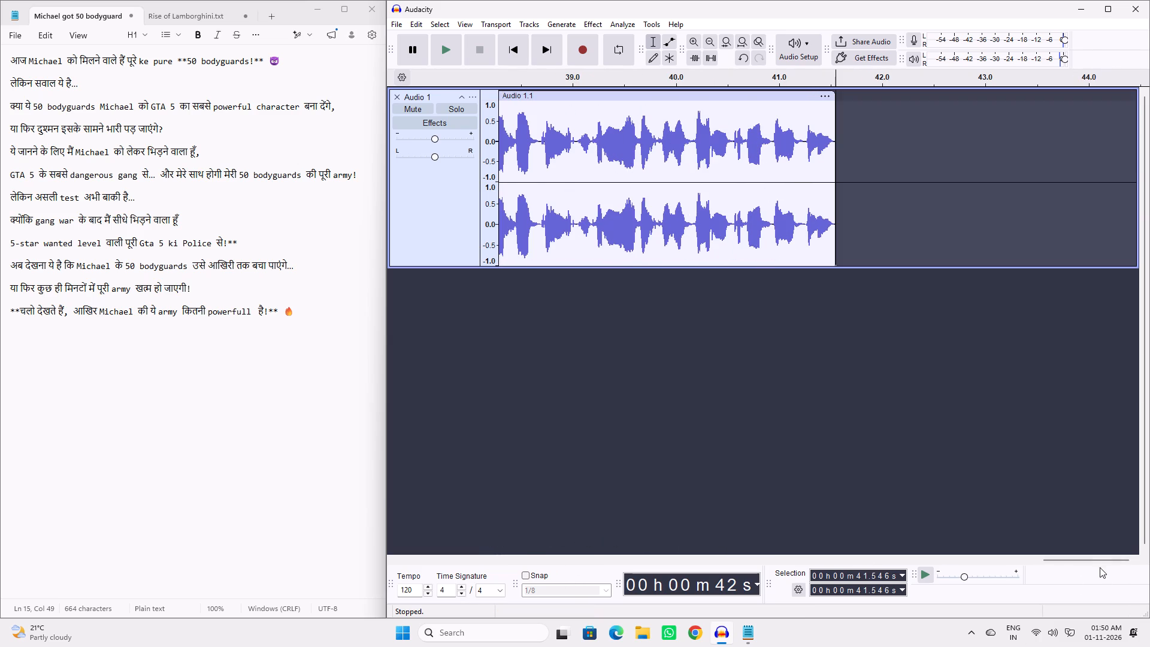
left_click_drag(1098, 561, 543, 551)
left_click_drag(567, 139, 509, 149)
left_click(591, 25)
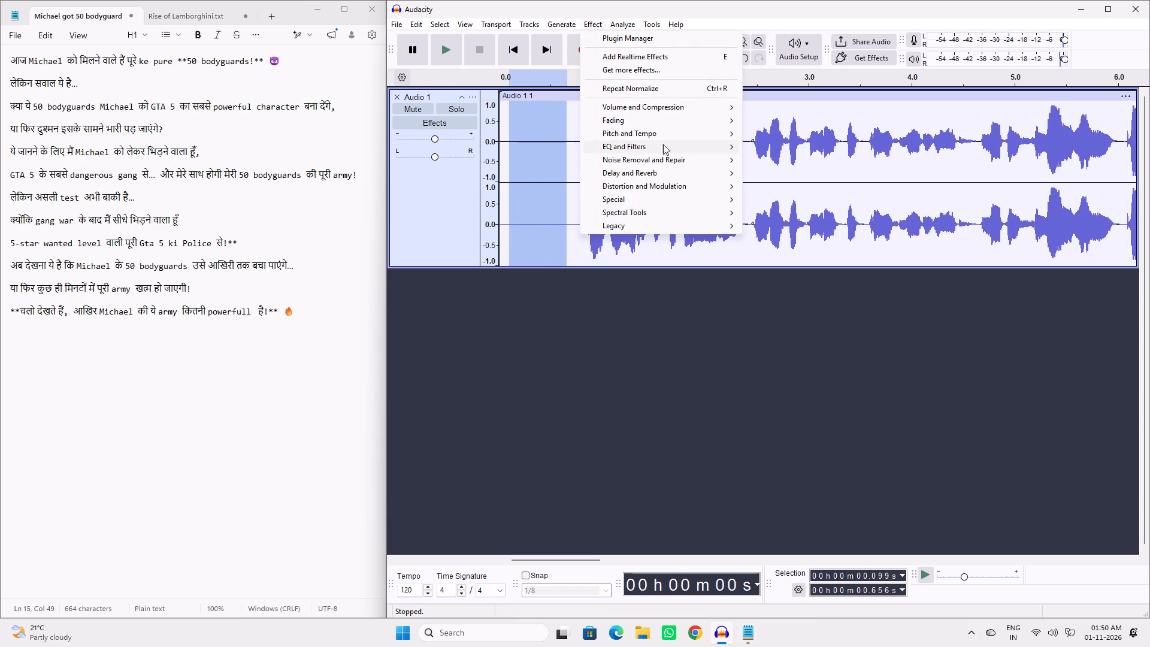
left_click(795, 203)
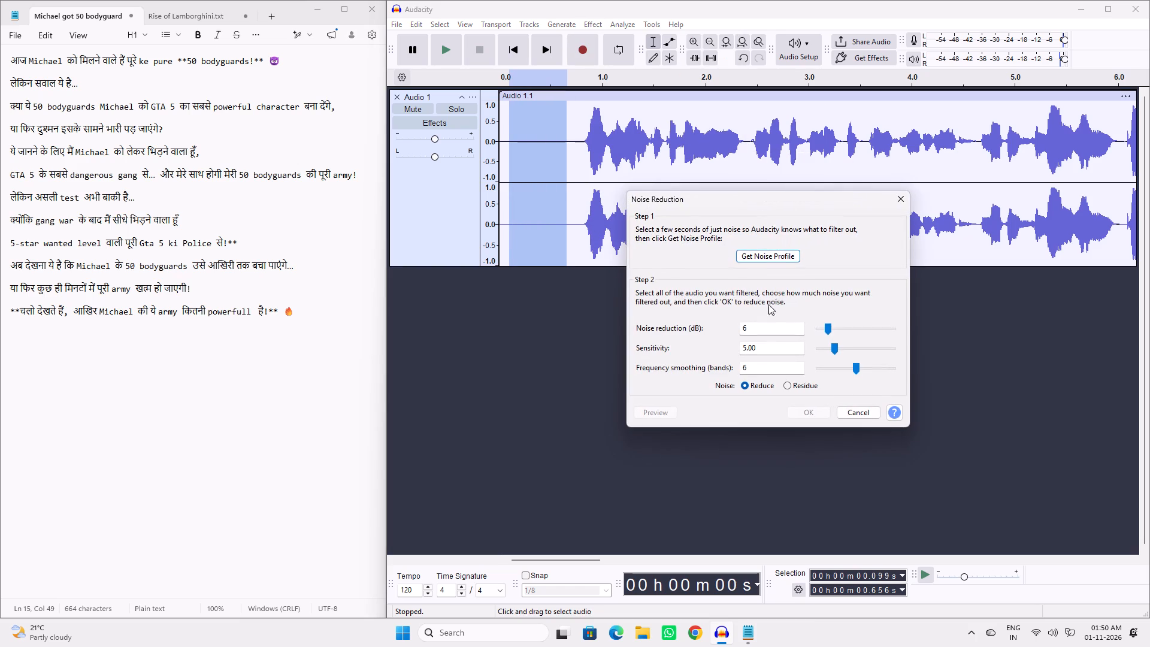
left_click(769, 256)
Apply Noise Reduction to the whole clip with 6 dB reduction, sensitivity 5.00 and 6 frequency smoothing bands.
double_click(698, 196)
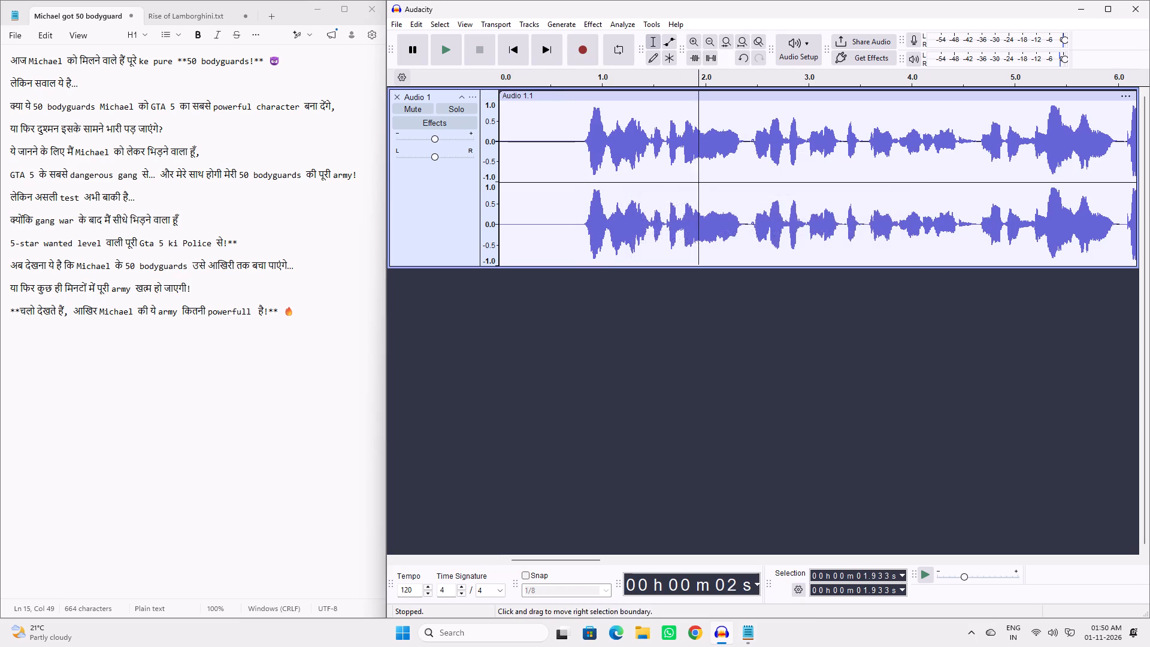
left_click(591, 19)
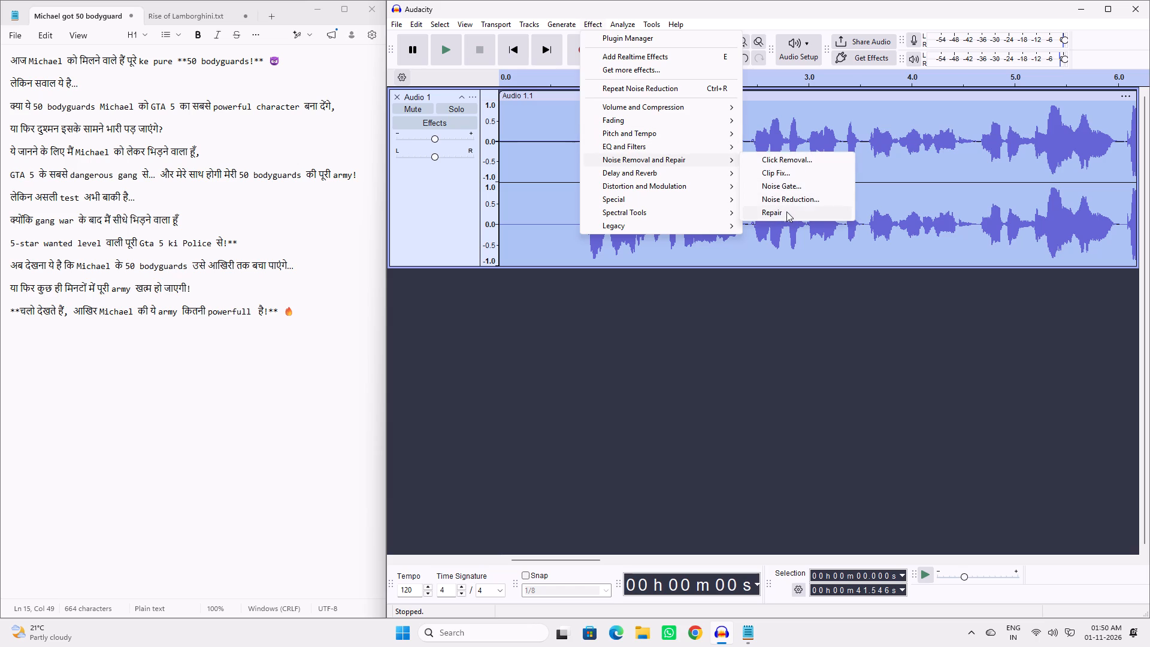
left_click(794, 202)
left_click(812, 412)
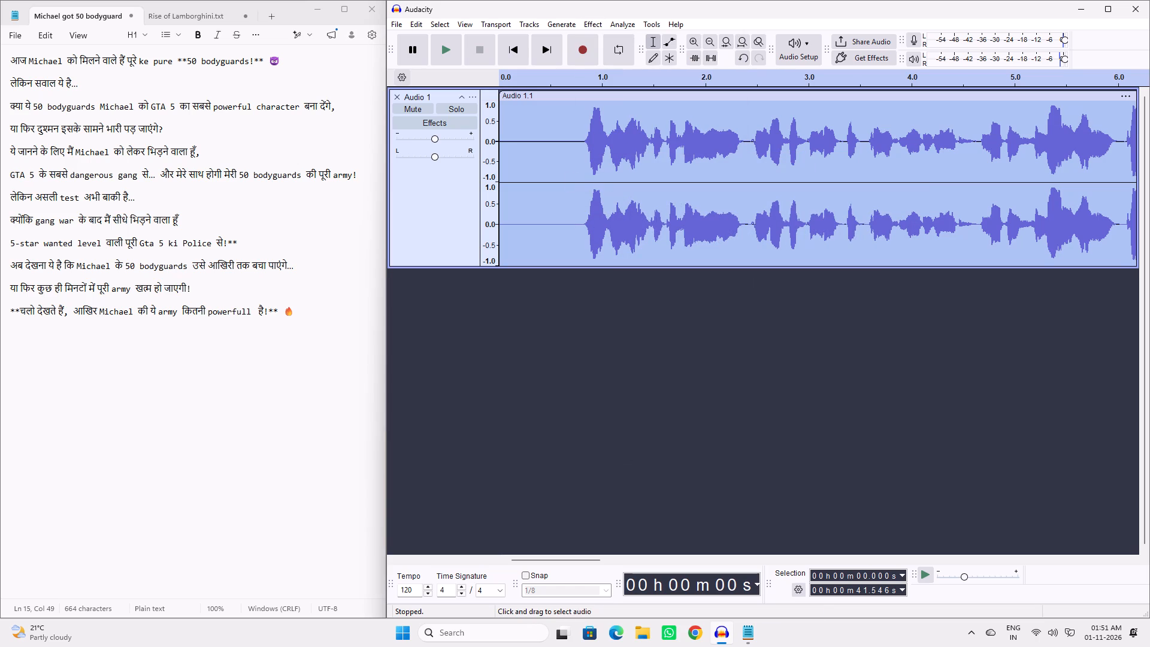
Normalize the whole clip to a peak amplitude of -1.0 dB with DC offset removal and independent stereo channels.
left_click(597, 23)
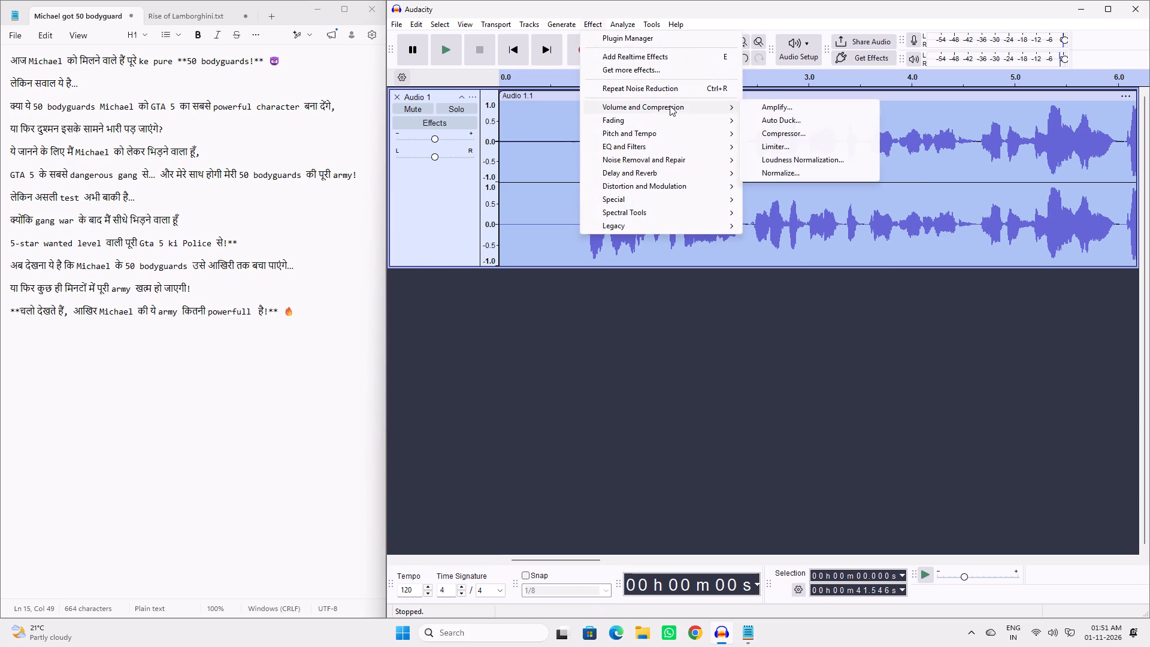
left_click(782, 177)
left_click(822, 358)
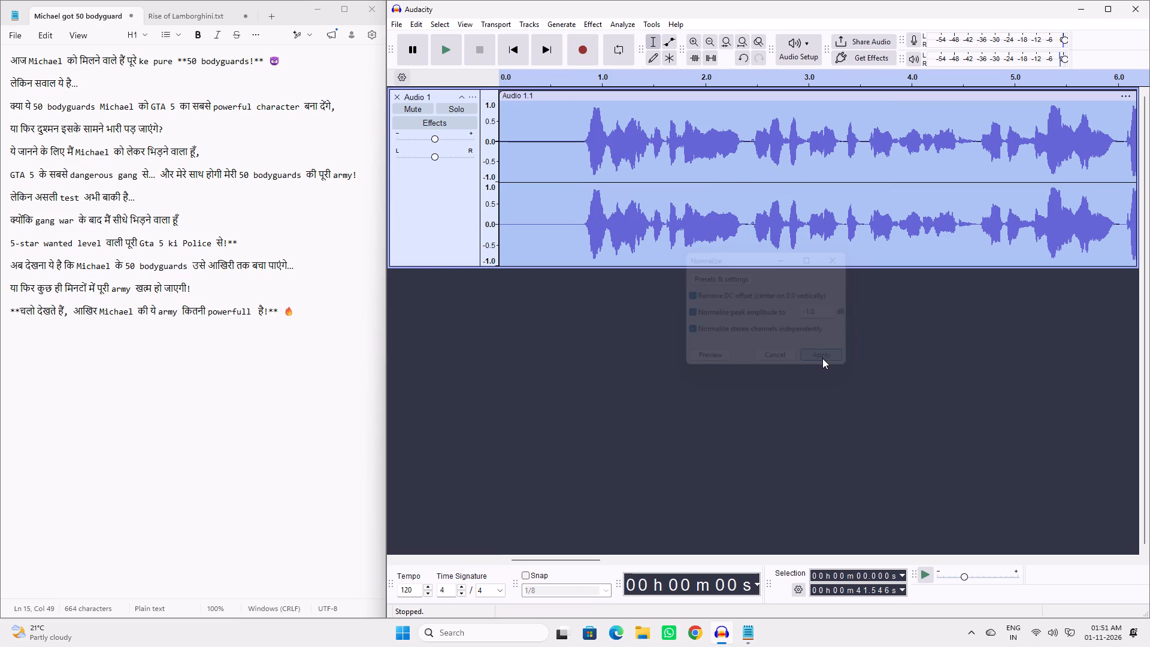
left_click(804, 340)
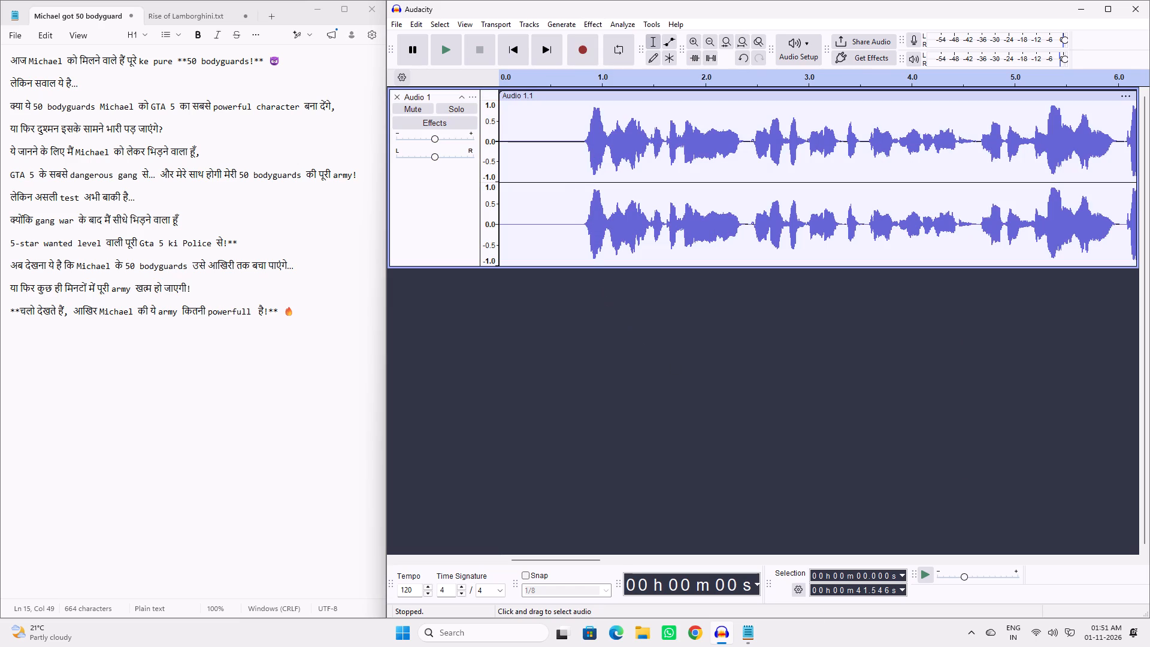
Delete the opening silence from the clip start to about 0.77 s and listen from the new start.
left_click_drag(579, 146, 555, 146)
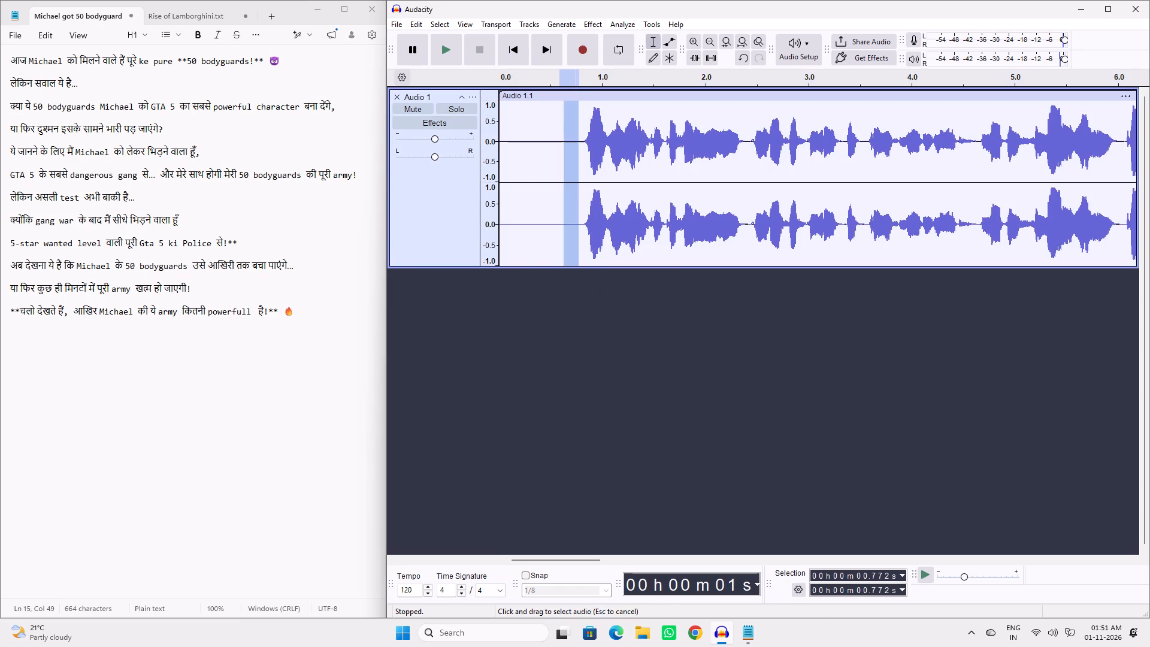
left_click_drag(555, 146, 410, 156)
key("Delete")
key("space")
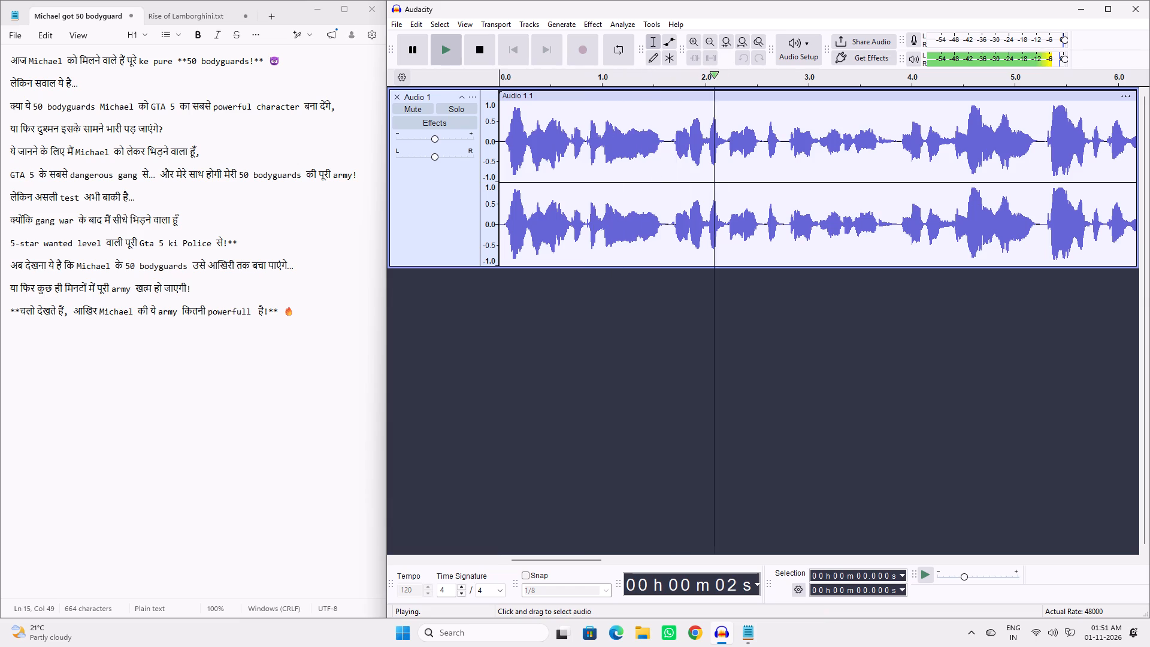
key("space")
Delete the short pause from about 1.59 s to 1.67 s and listen across the cut from about 1.06 s.
left_click(632, 132)
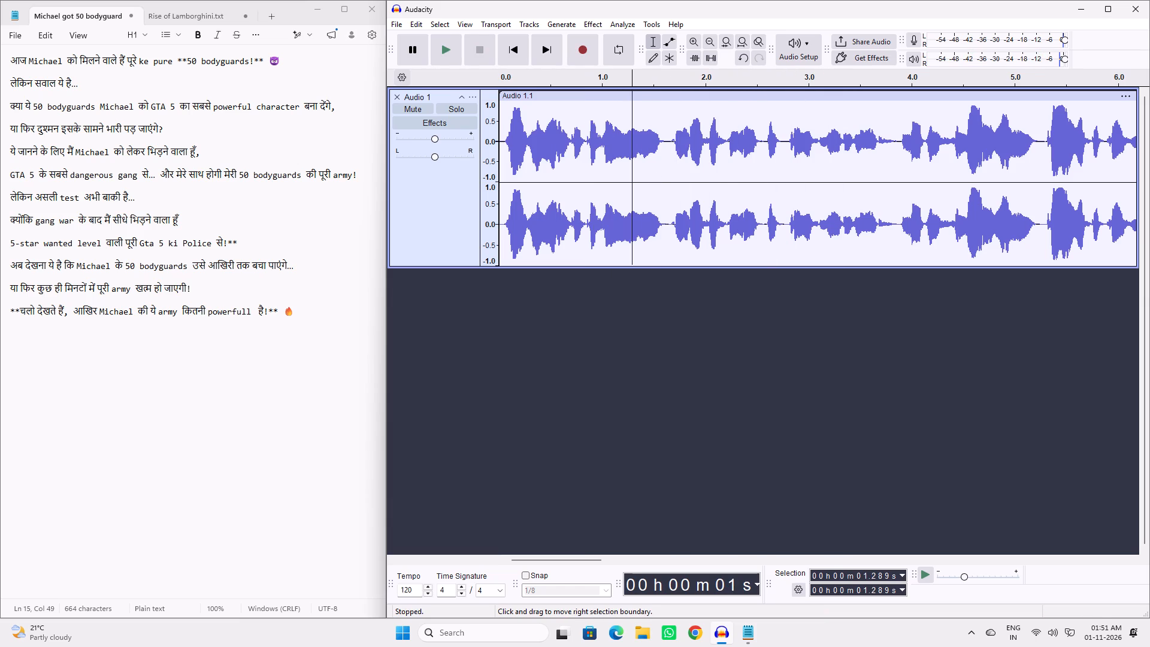
key("space")
key("space")
left_click_drag(662, 140, 668, 145)
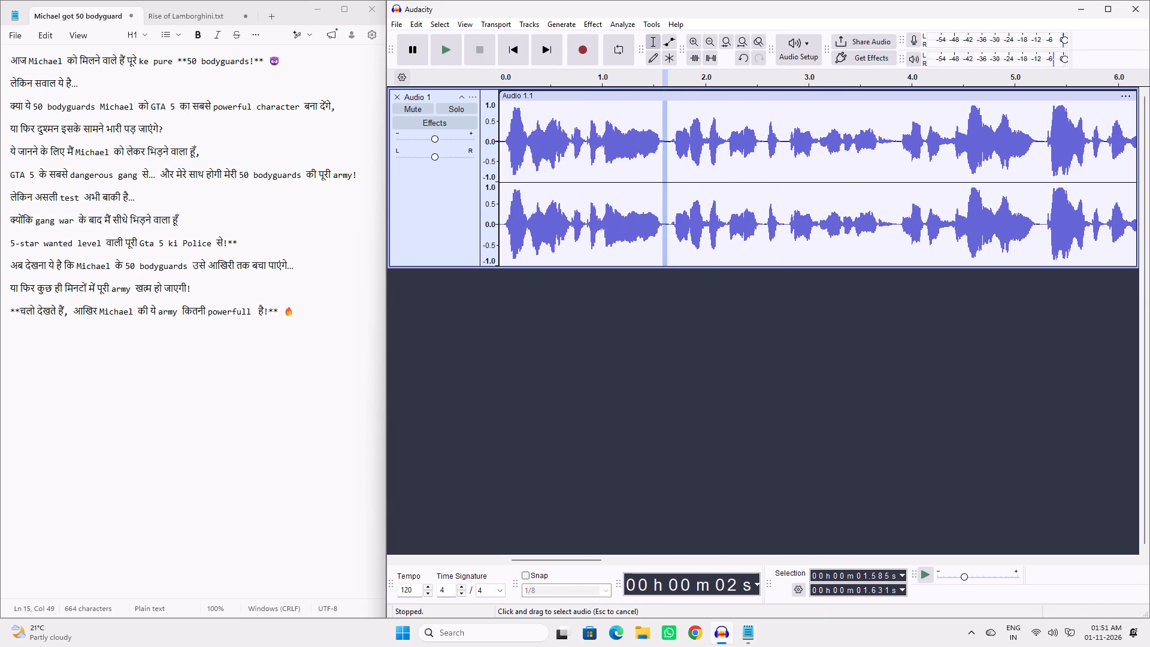
left_click_drag(668, 145, 671, 152)
key("Delete")
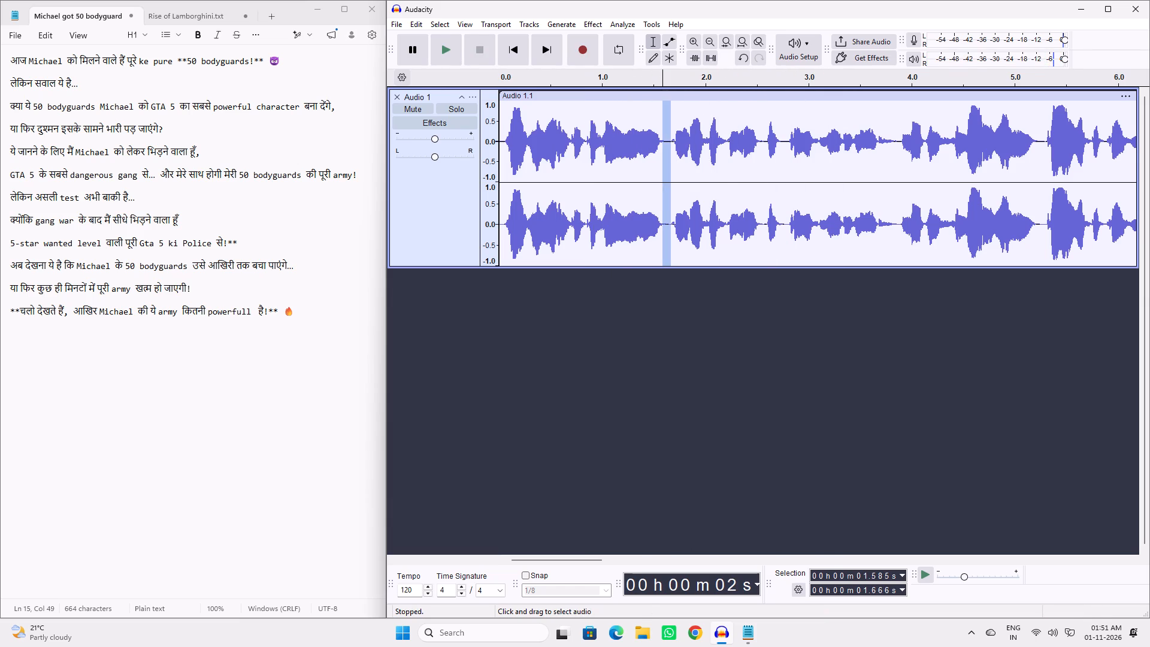
left_click(609, 117)
key("space")
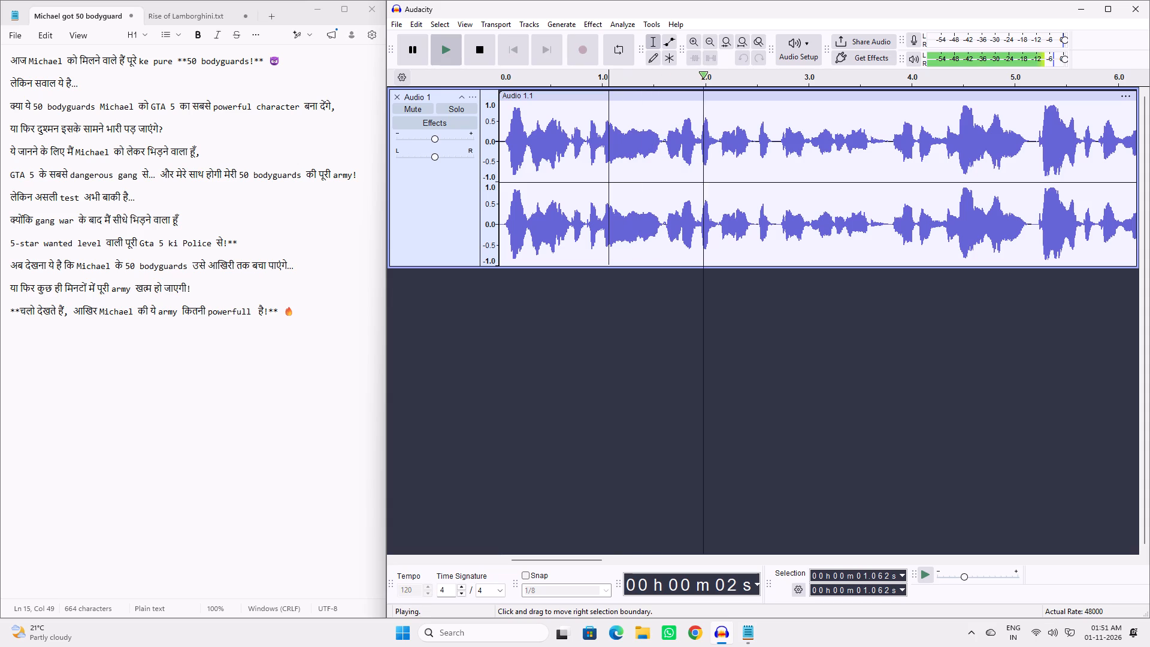
key("space")
Listen to the opening phrases for remaining pauses, starting playback from about 0.61 s, 2.98 s, 2.17 s and 1.66 s.
left_click(562, 113)
key("space")
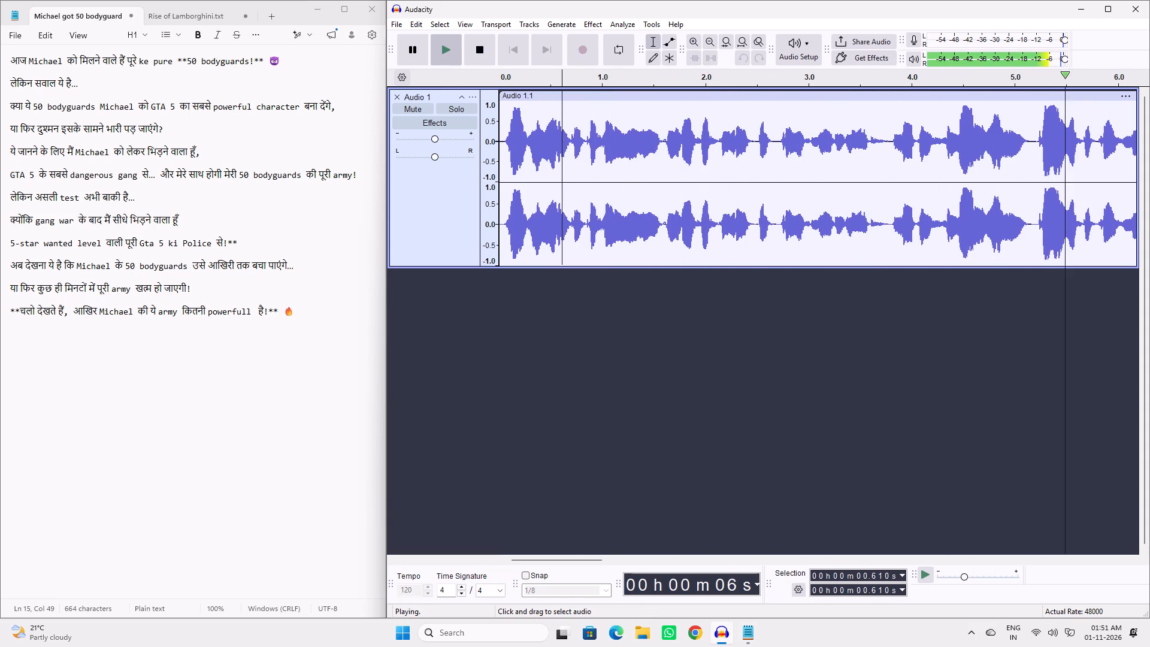
key("space")
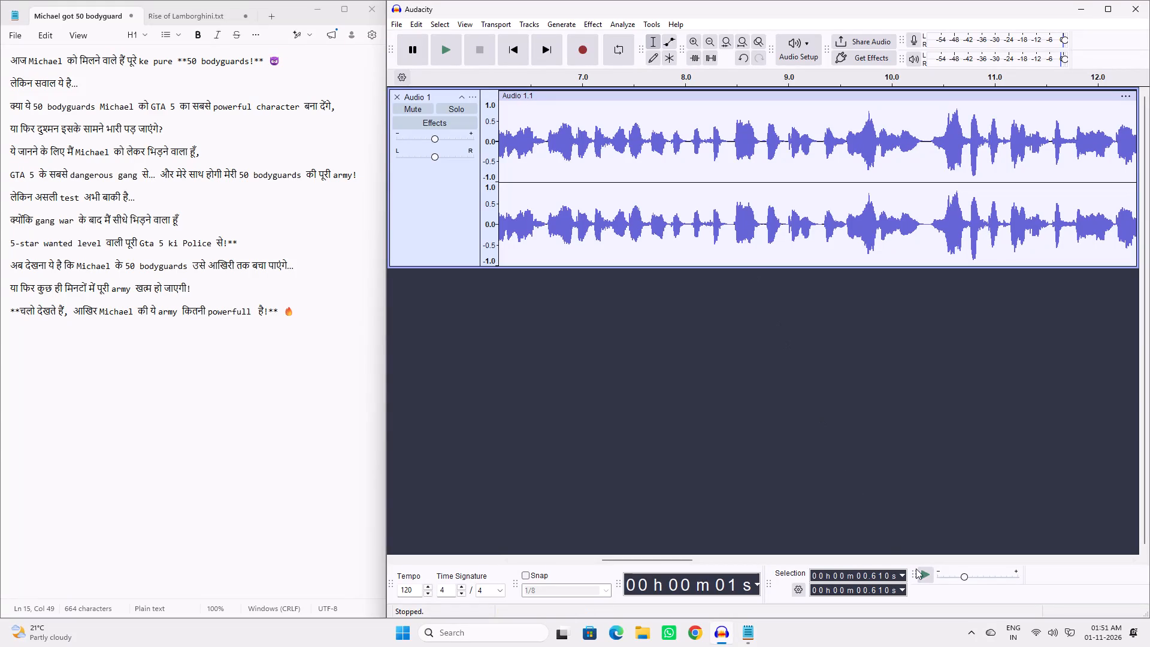
left_click_drag(682, 559, 630, 560)
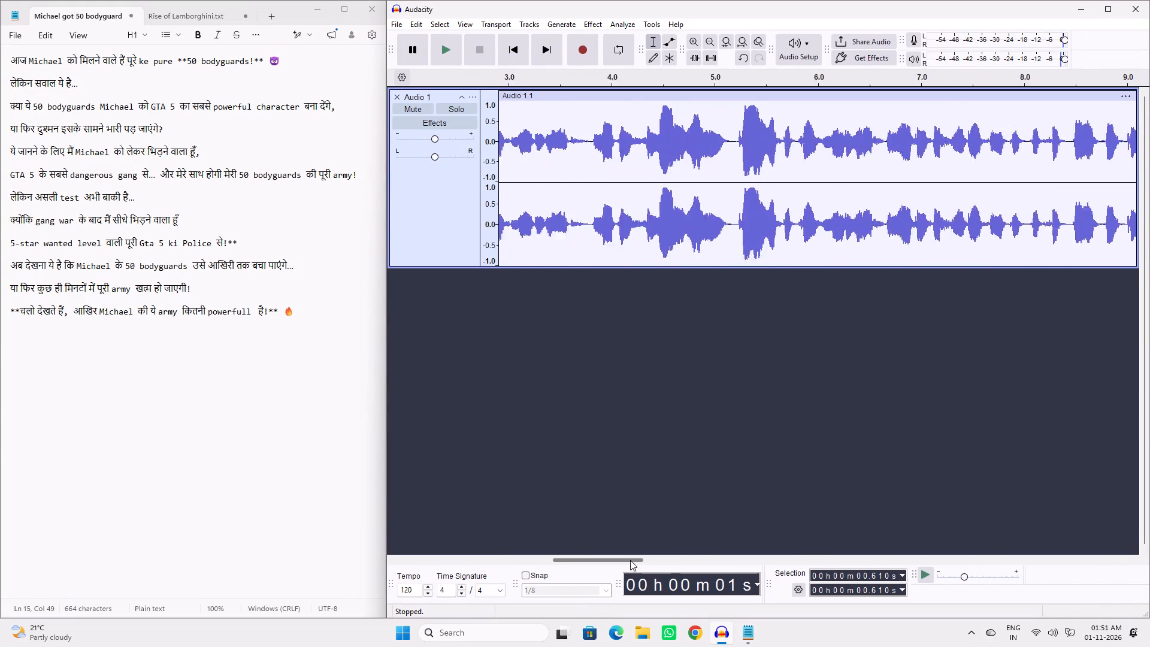
left_click_drag(630, 560, 614, 560)
left_click(650, 120)
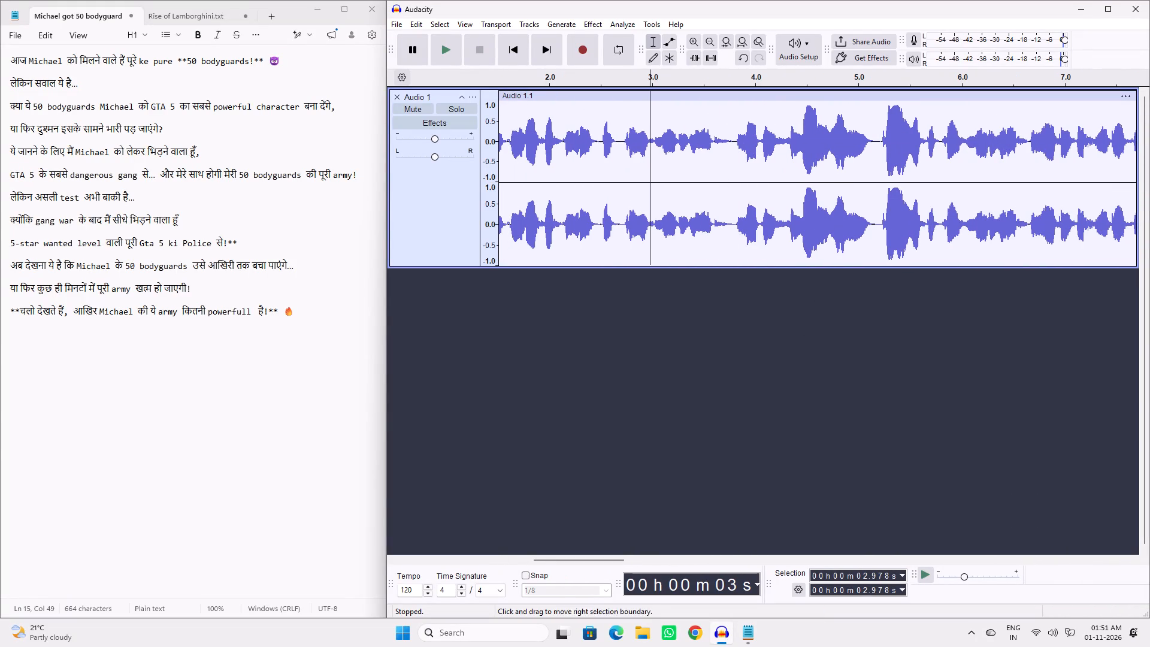
key("space")
key("space")
left_click(566, 113)
key("space")
key("space")
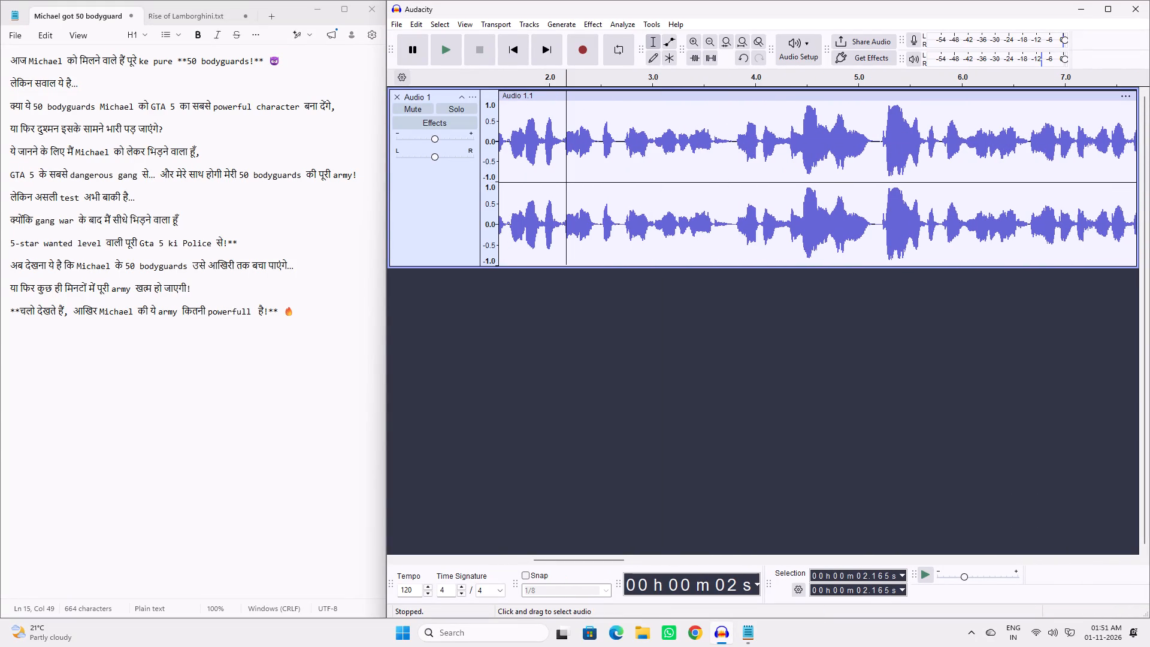
left_click(514, 106)
key("space")
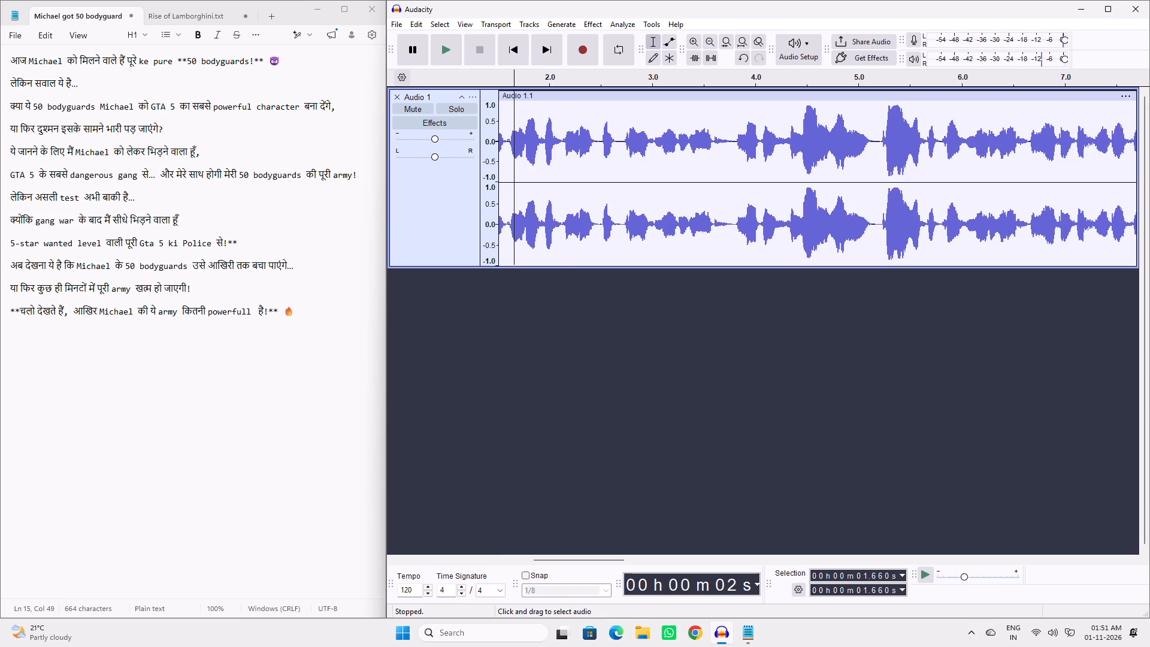
key("space")
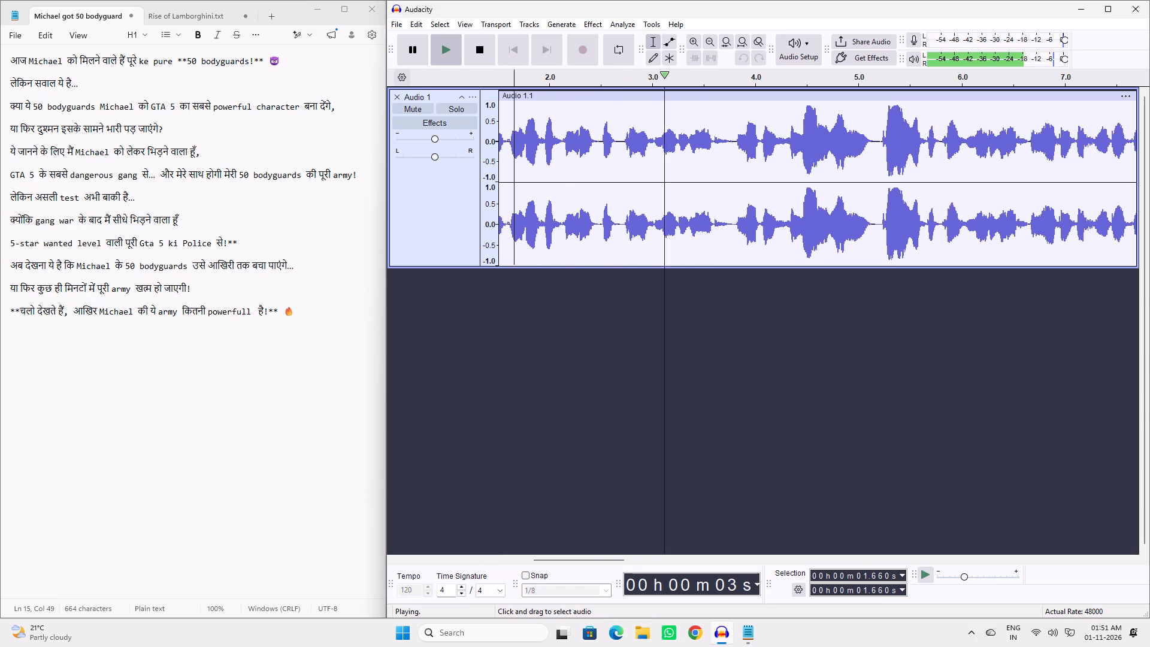
key("space")
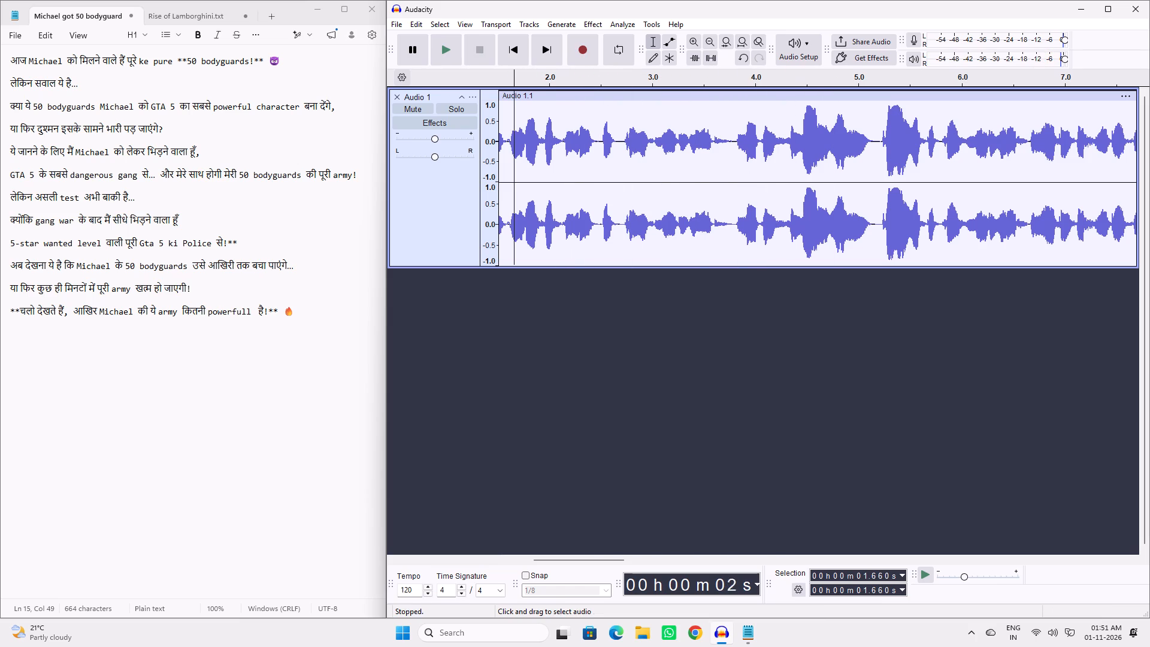
Delete the short pause from about 3.76 s to 3.80 s and listen from about 2.74 s.
left_click_drag(730, 140, 735, 148)
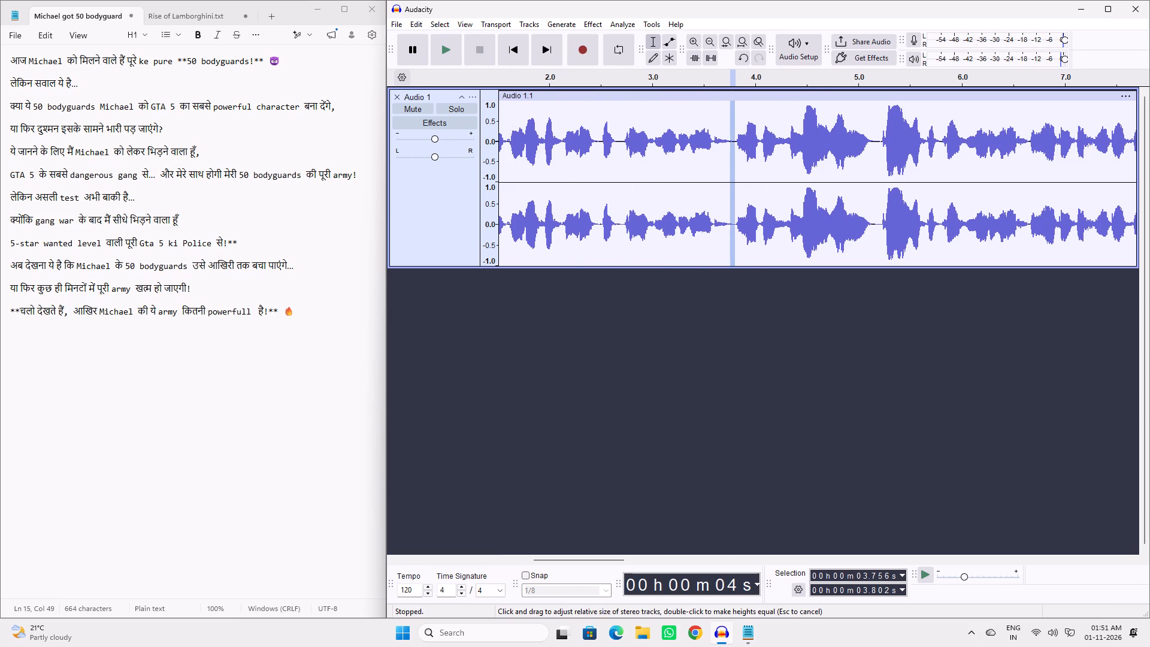
key("Delete")
left_click(625, 111)
key("space")
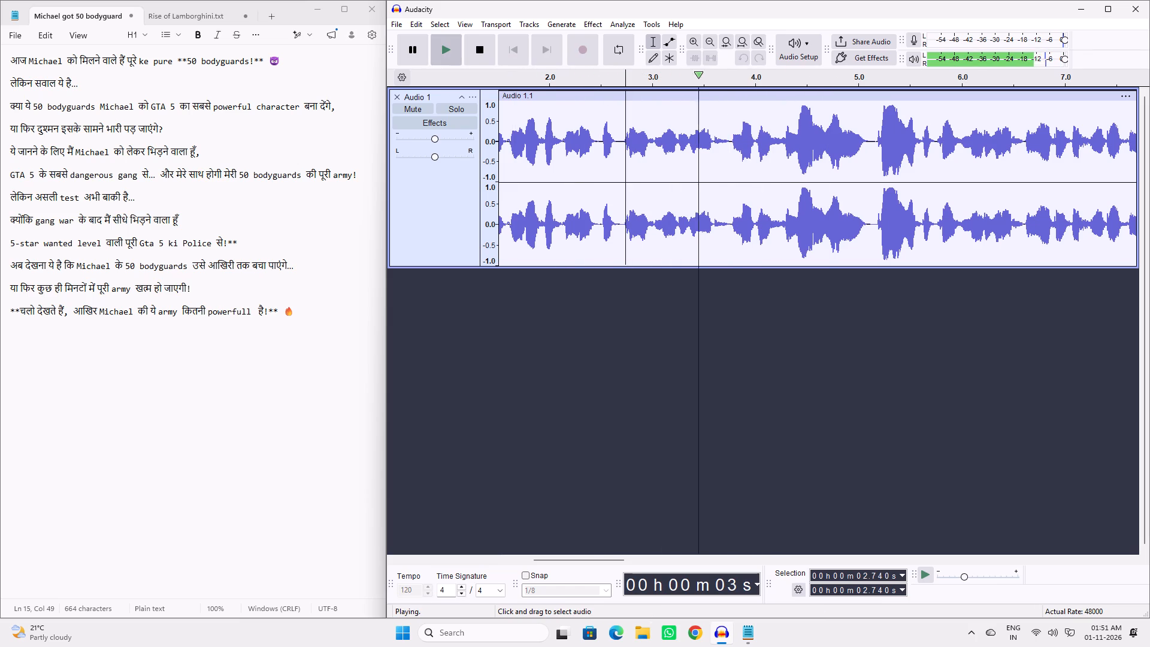
key("space")
Delete the short pause from about 2.67 s to 2.72 s and listen across the cut from about 2.29 s.
left_click(593, 110)
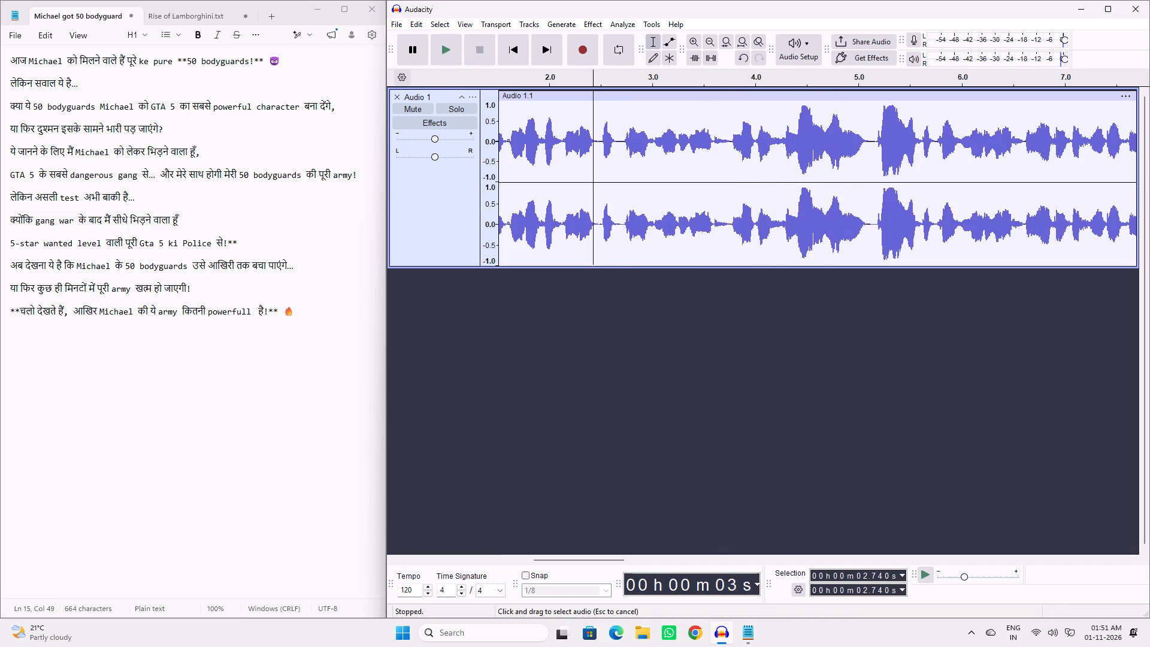
key("space")
key("space")
left_click_drag(618, 135, 621, 138)
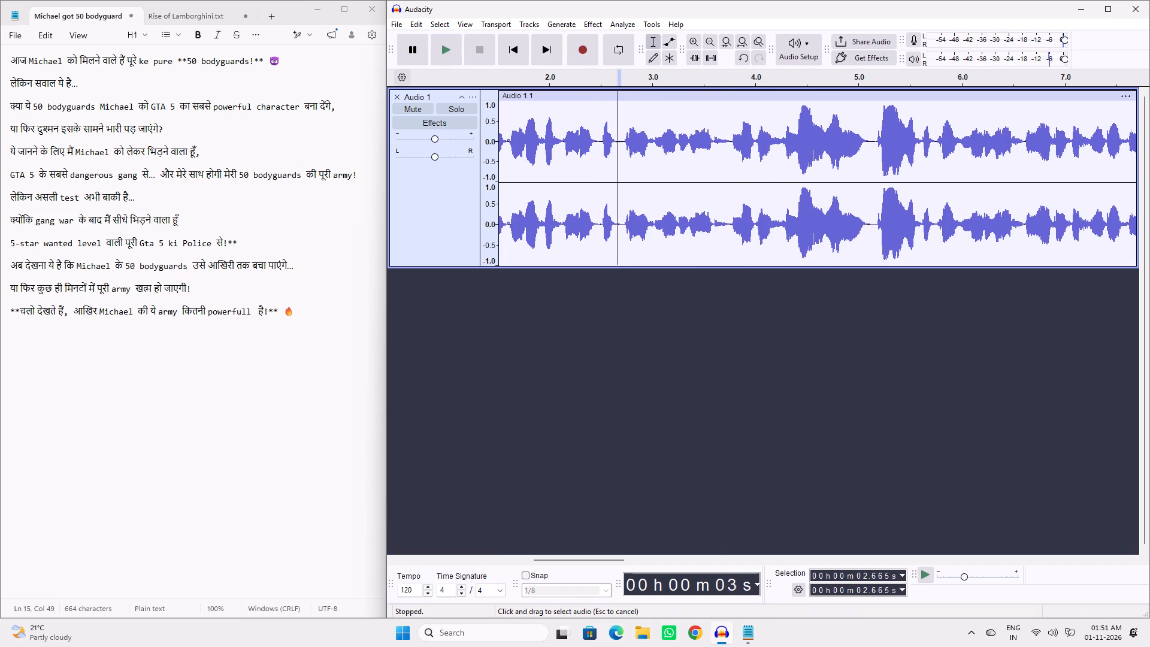
left_click_drag(621, 138, 623, 141)
key("Delete")
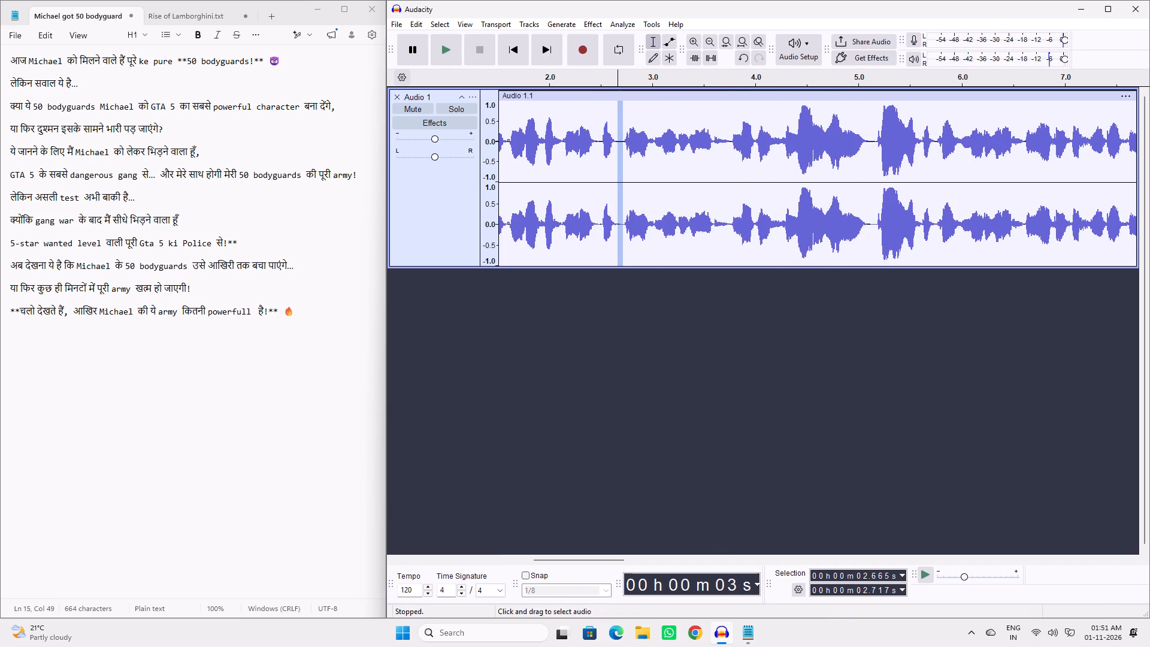
left_click(579, 113)
key("space")
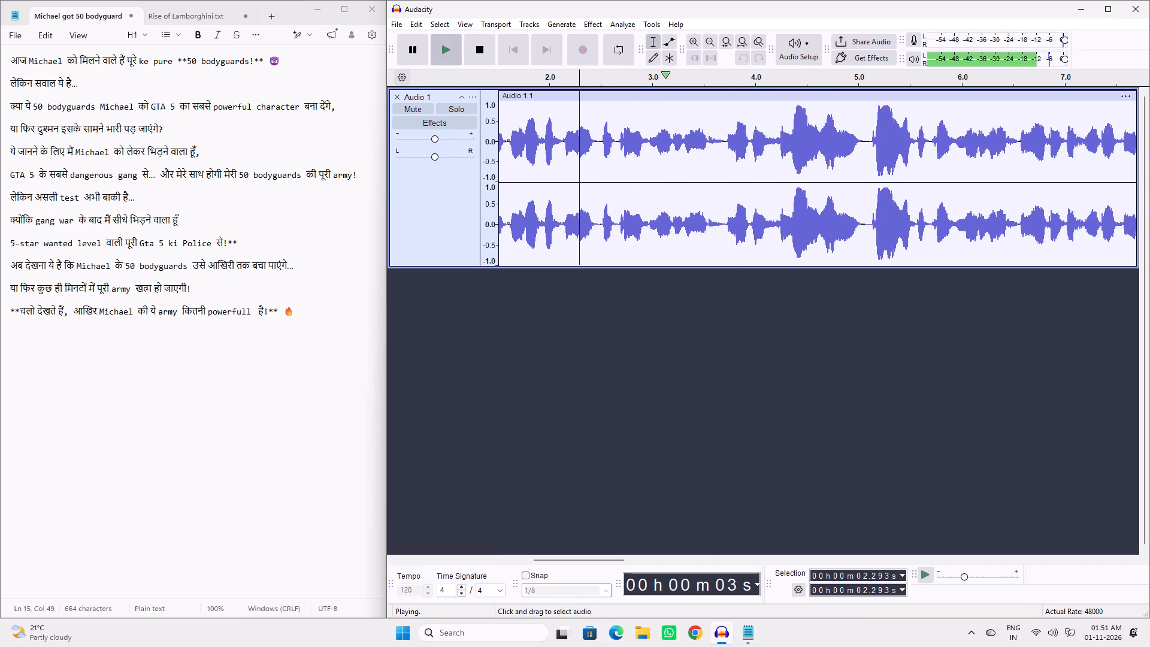
key("space")
Delete the tiny gap from about 2.46 s to 2.50 s and listen across the cut from about 1.70 s.
left_click_drag(597, 141, 601, 148)
key("Delete")
left_click(517, 111)
key("space")
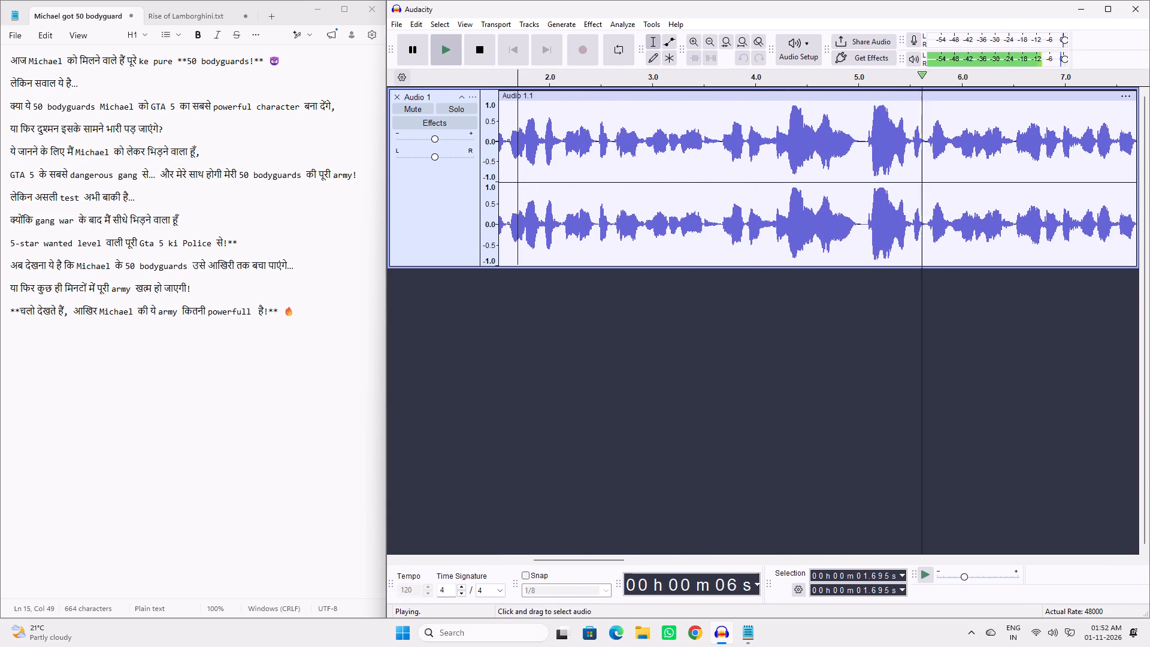
key("space")
Delete the pause from about 5.01 s to 5.07 s and listen across the cut from about 3.73 s.
left_click_drag(858, 140, 867, 149)
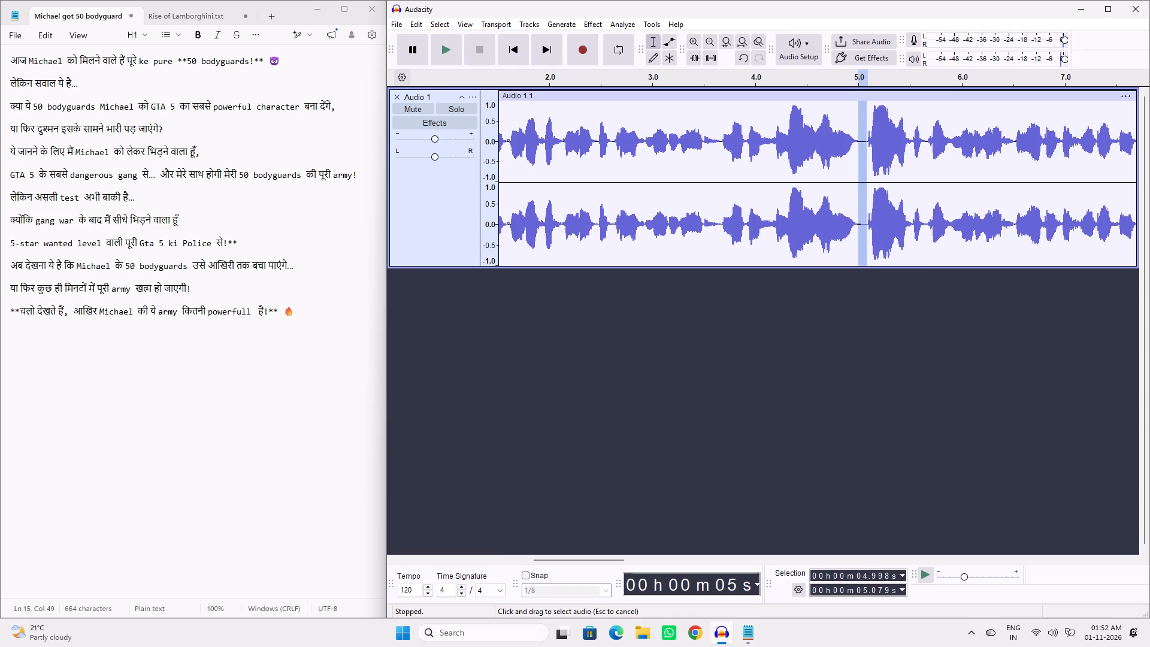
left_click_drag(867, 149, 866, 150)
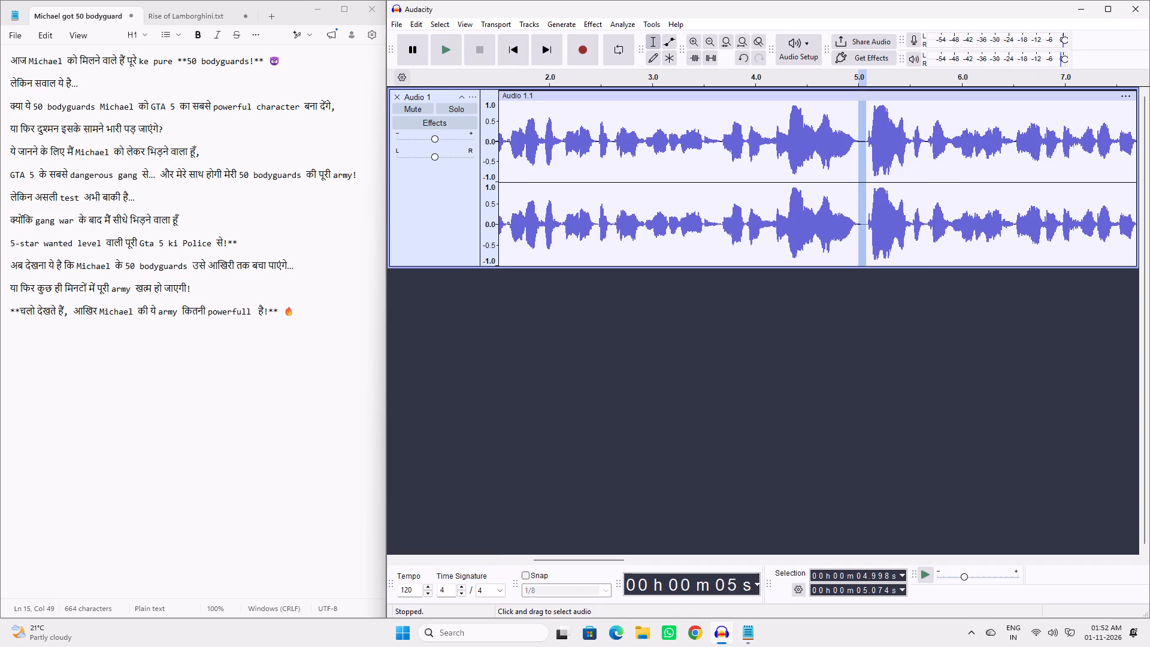
left_click(859, 152)
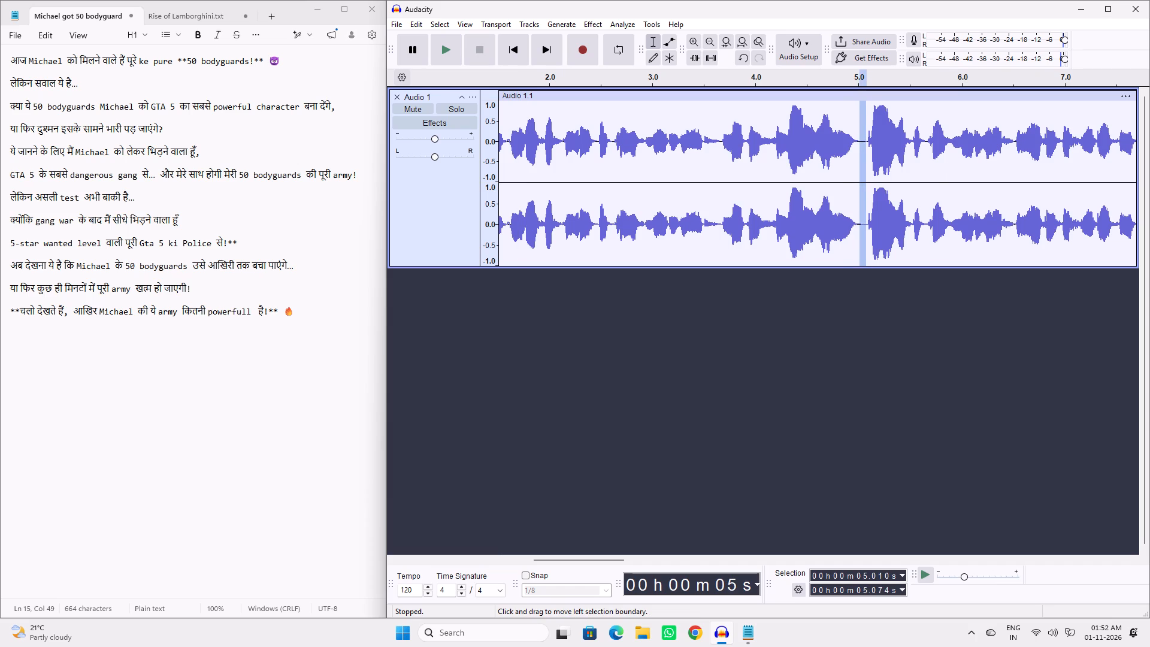
key("Delete")
left_click(727, 116)
key("space")
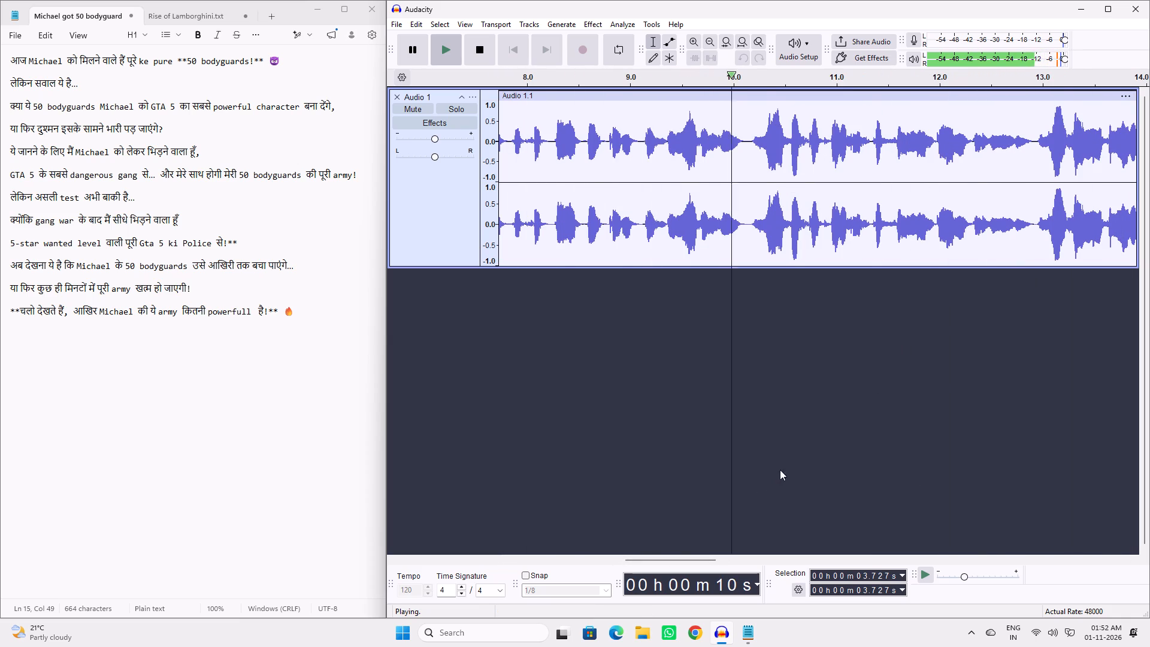
key("space")
Delete the pause from about 10.10 s to 10.18 s and listen across the cut from about 9.07 s.
left_click_drag(744, 140, 746, 147)
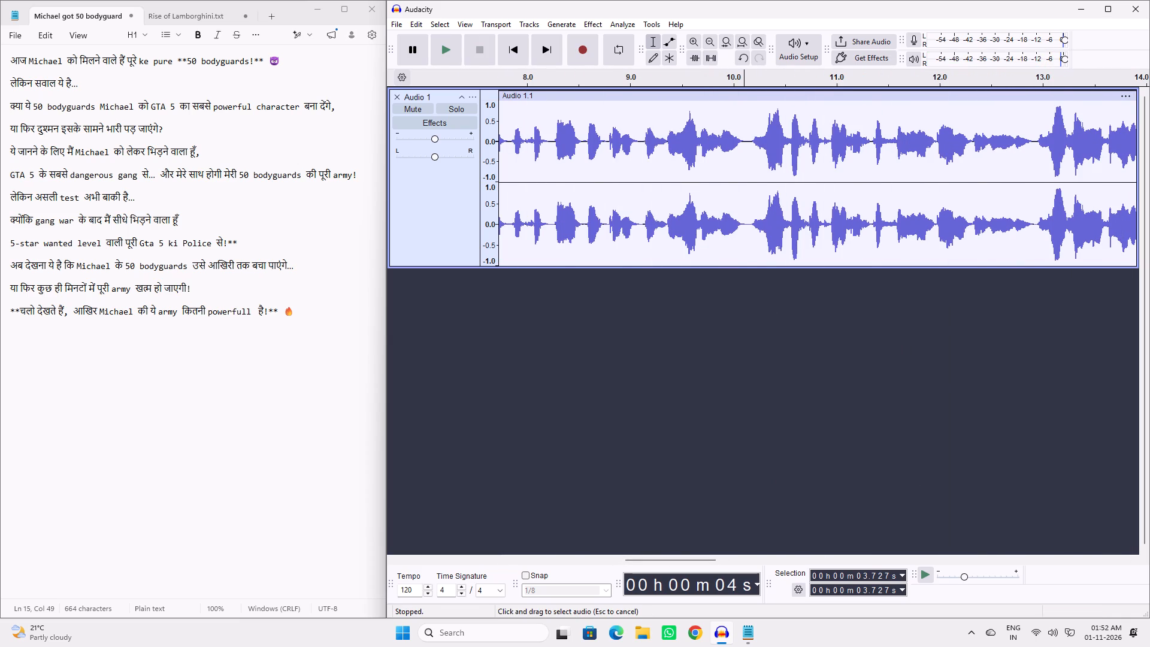
left_click_drag(746, 147, 752, 159)
key("Delete")
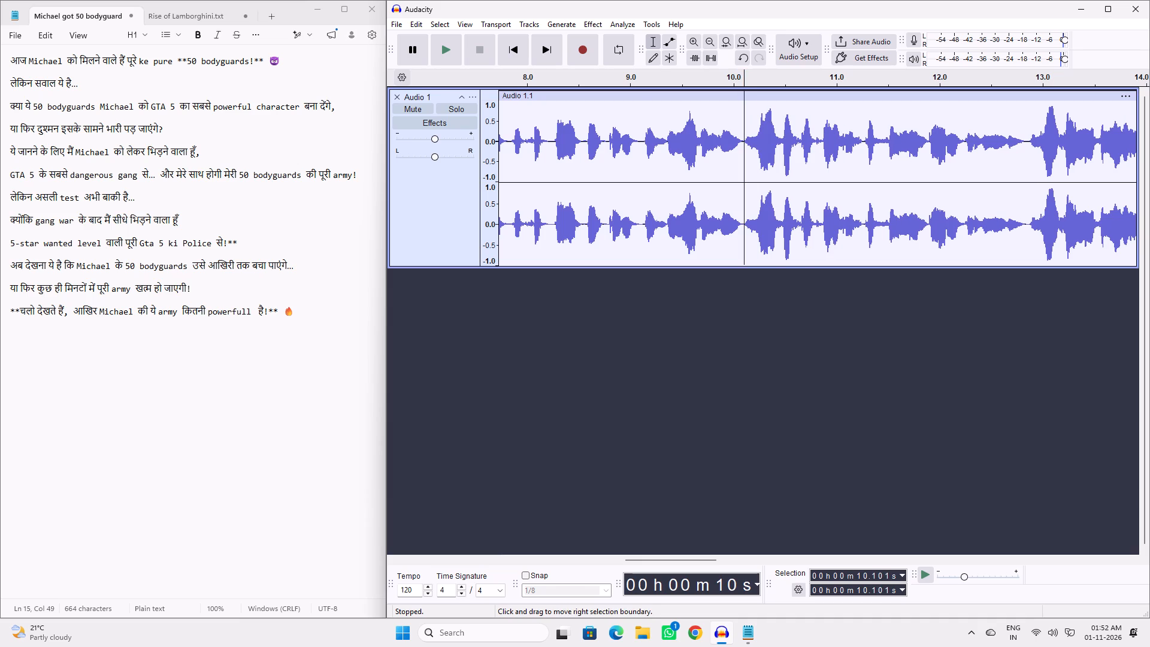
left_click(637, 125)
key("space")
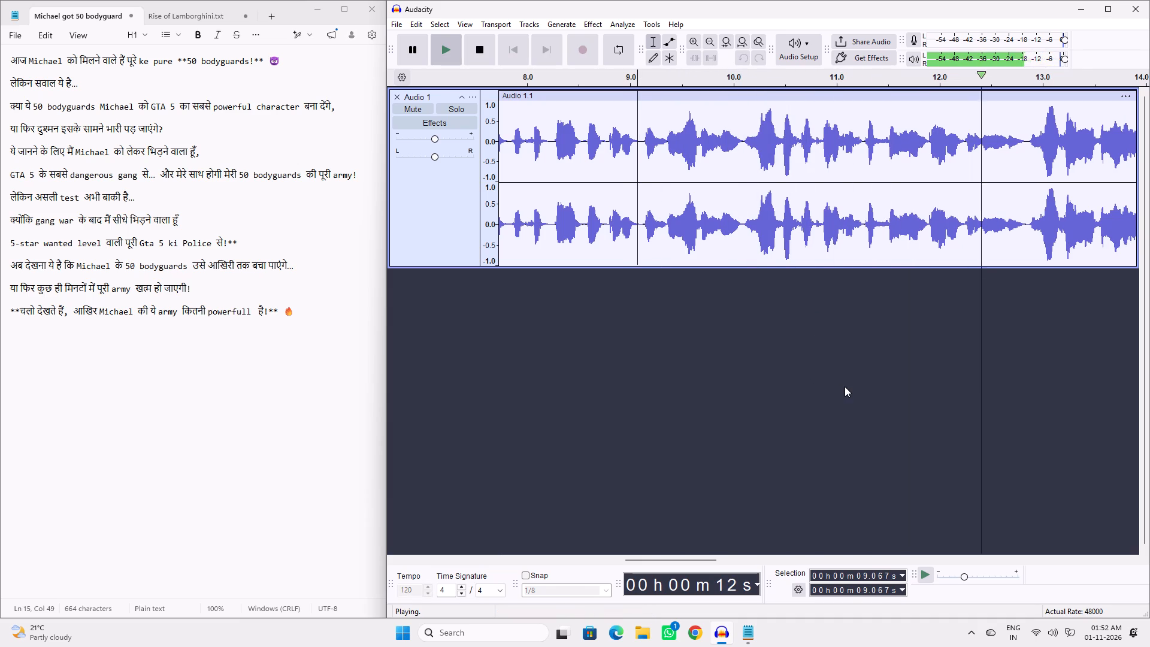
key("space")
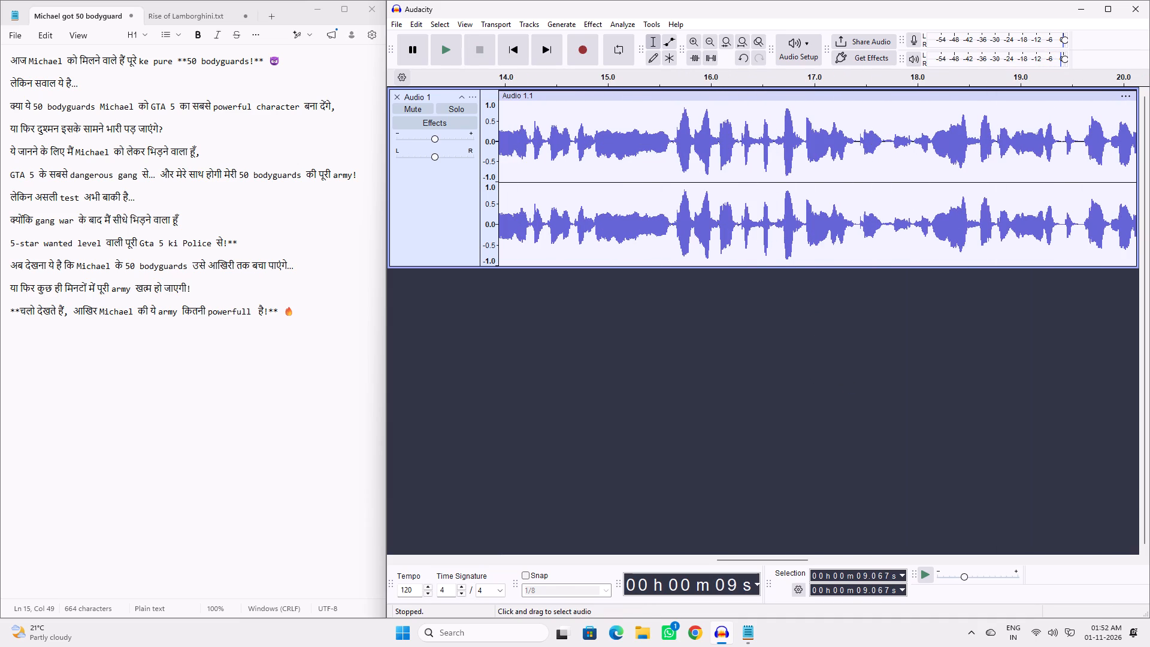
Listen to the rest of the take from about 7.79 s through to the end of the clip.
key("space")
key("space")
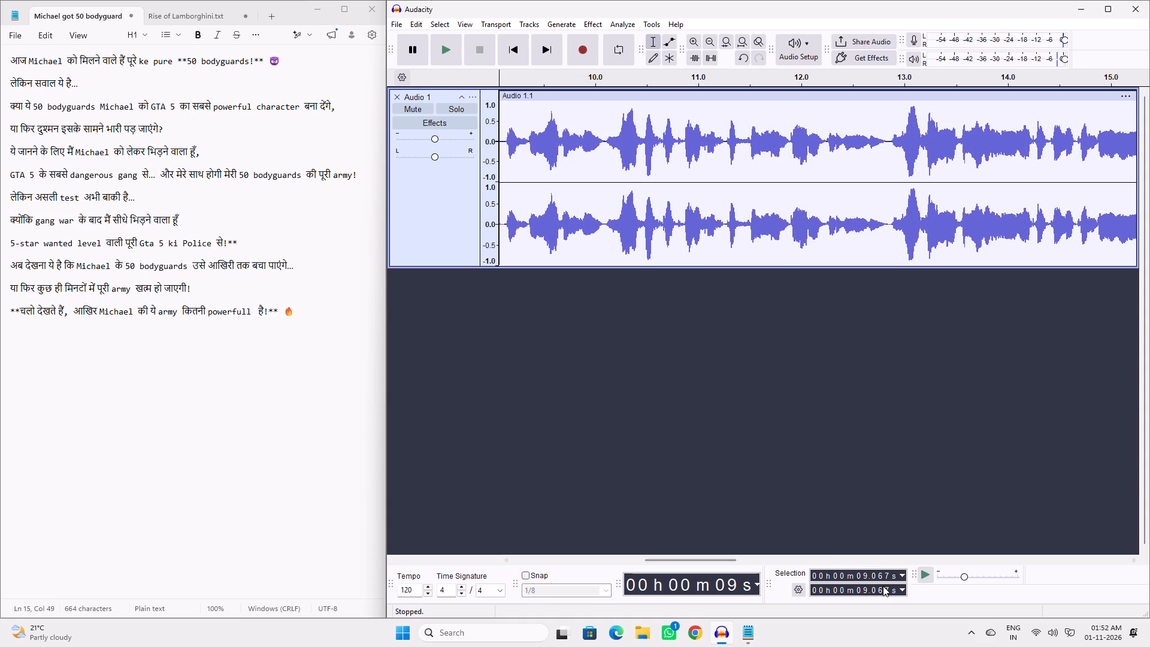
left_click_drag(725, 563, 703, 563)
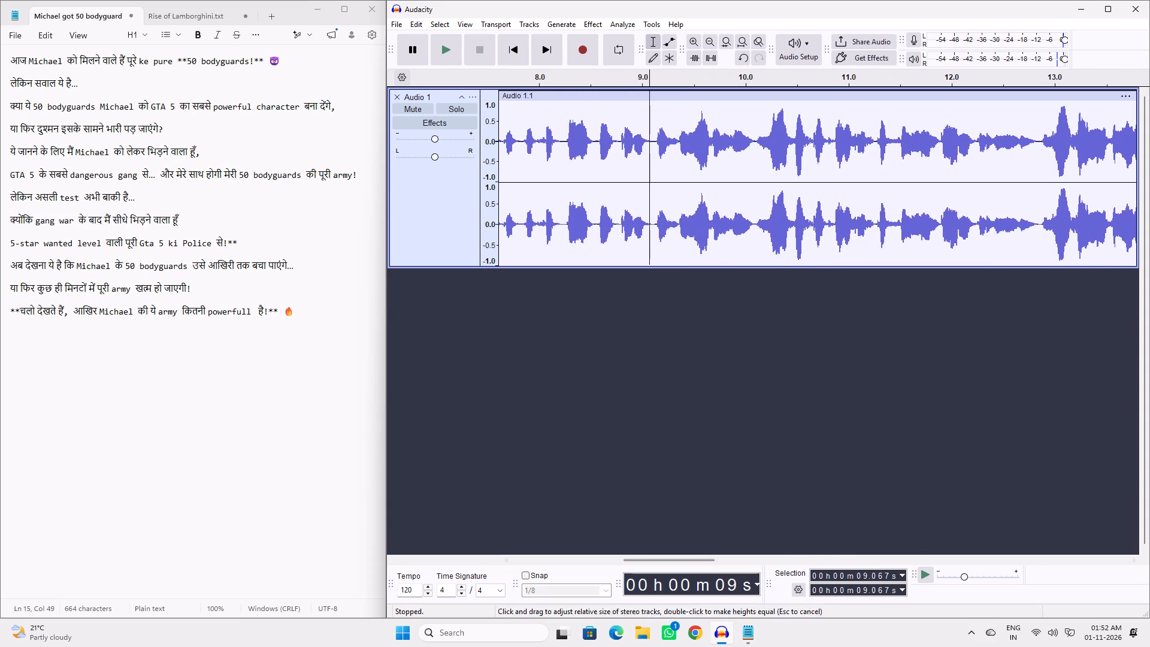
left_click(517, 108)
key("space")
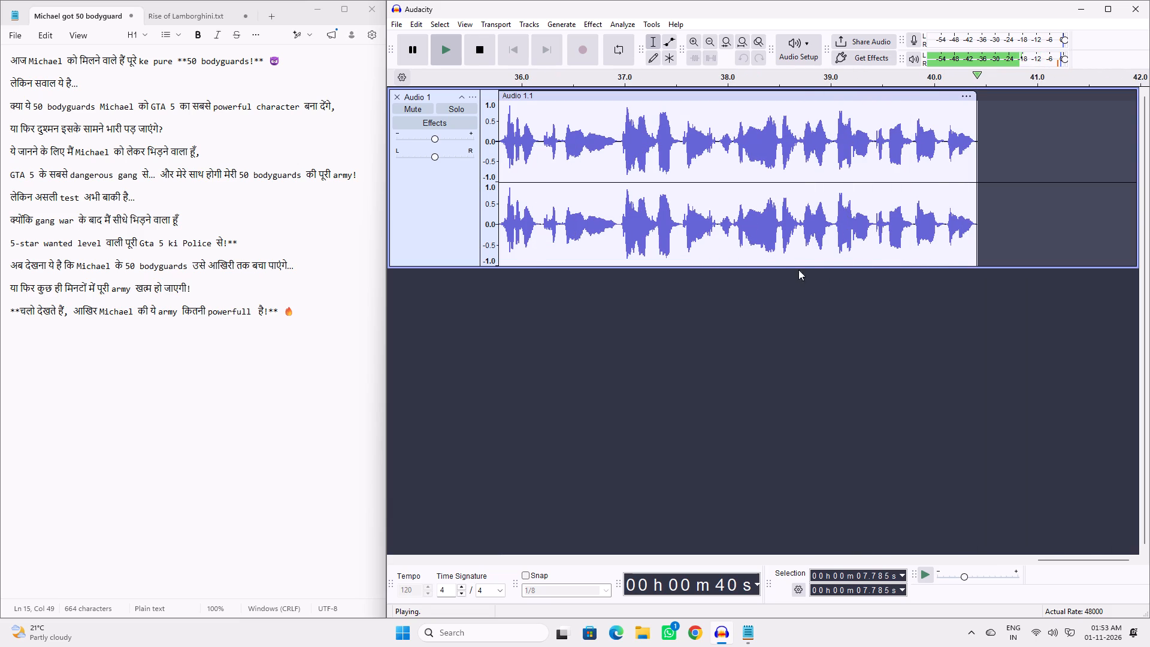
Apply the Compressor to the whole voice clip with a threshold of -10 dB, ratio 10 and make-up gain 0 dB.
key("space")
key("space")
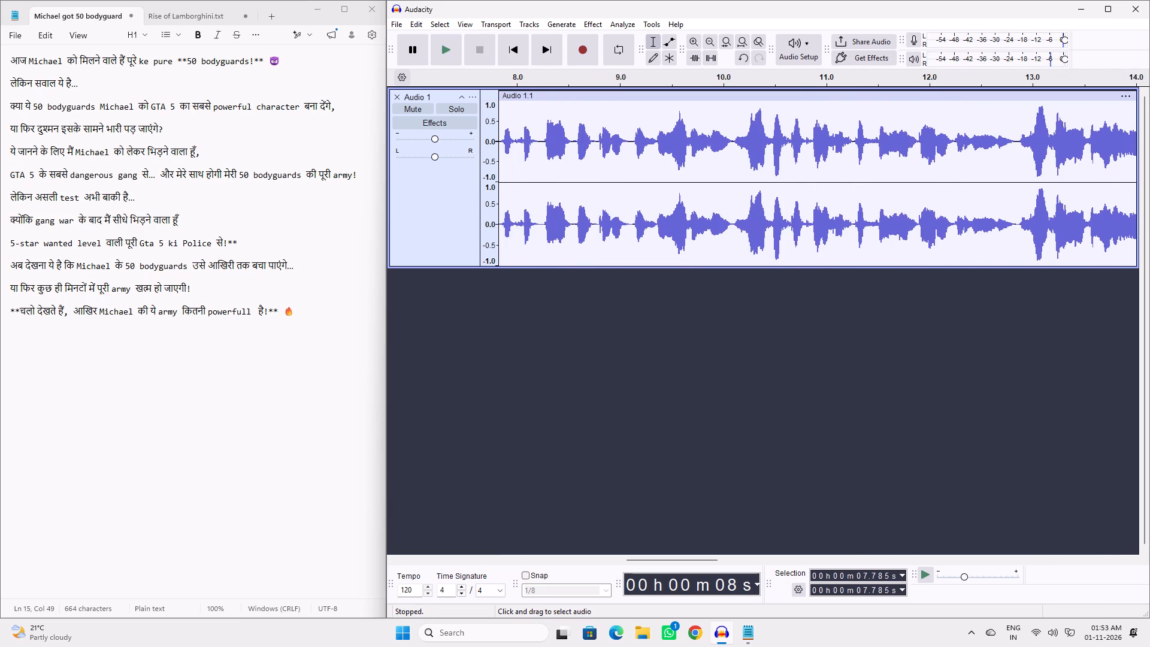
double_click(653, 122)
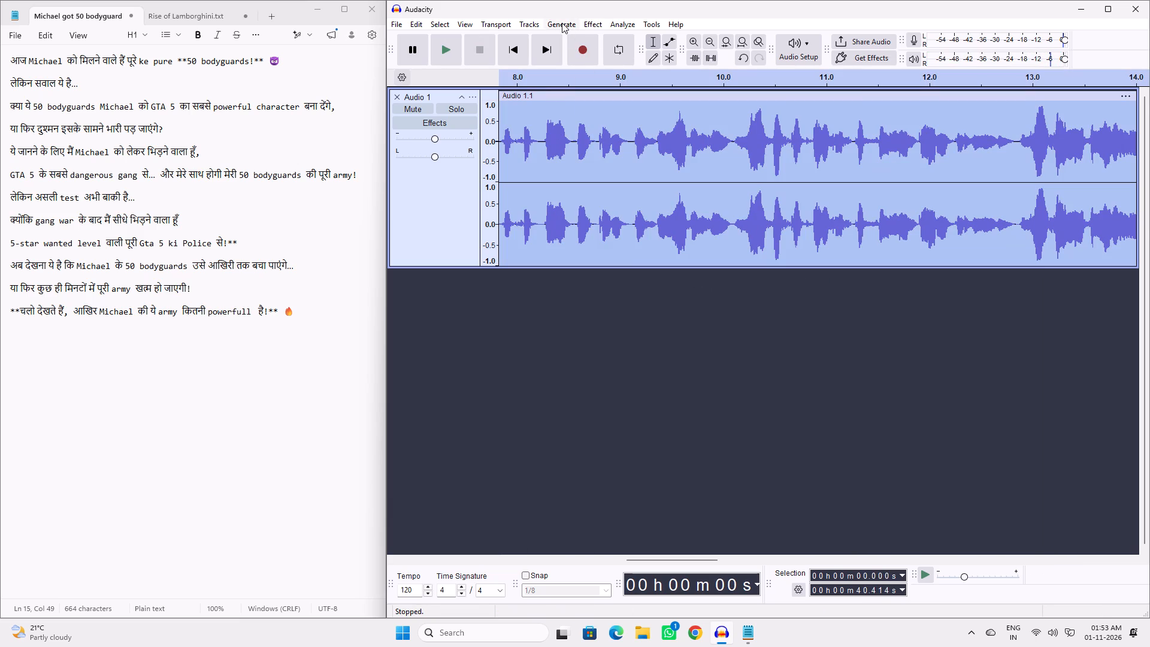
left_click(590, 26)
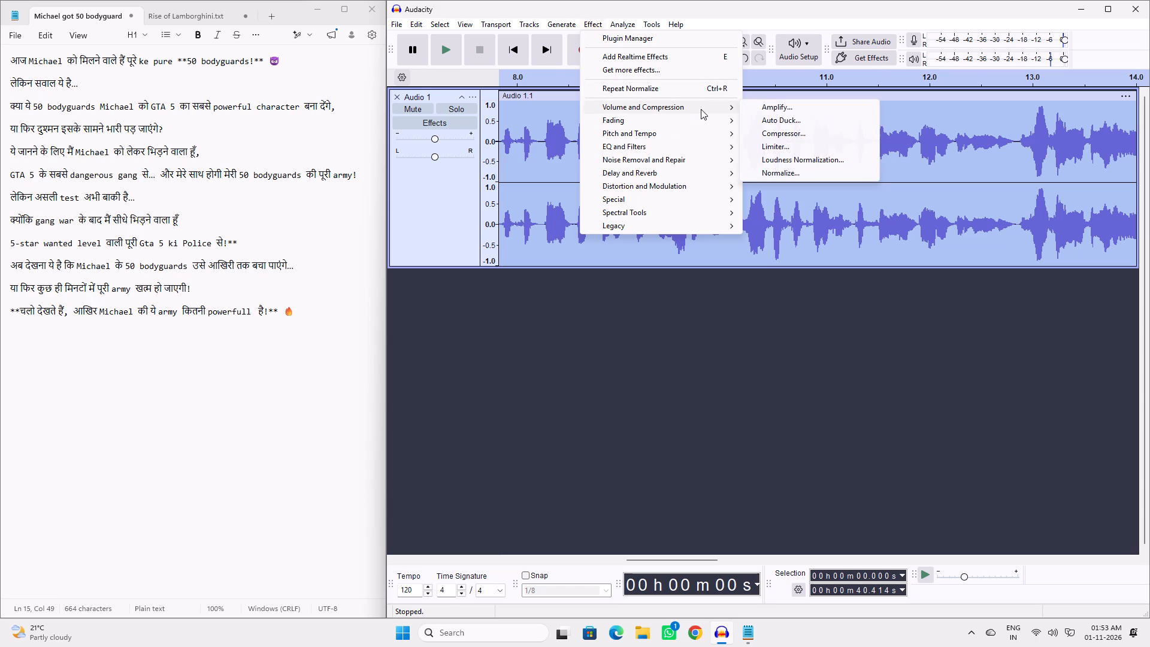
left_click(789, 135)
left_click(896, 406)
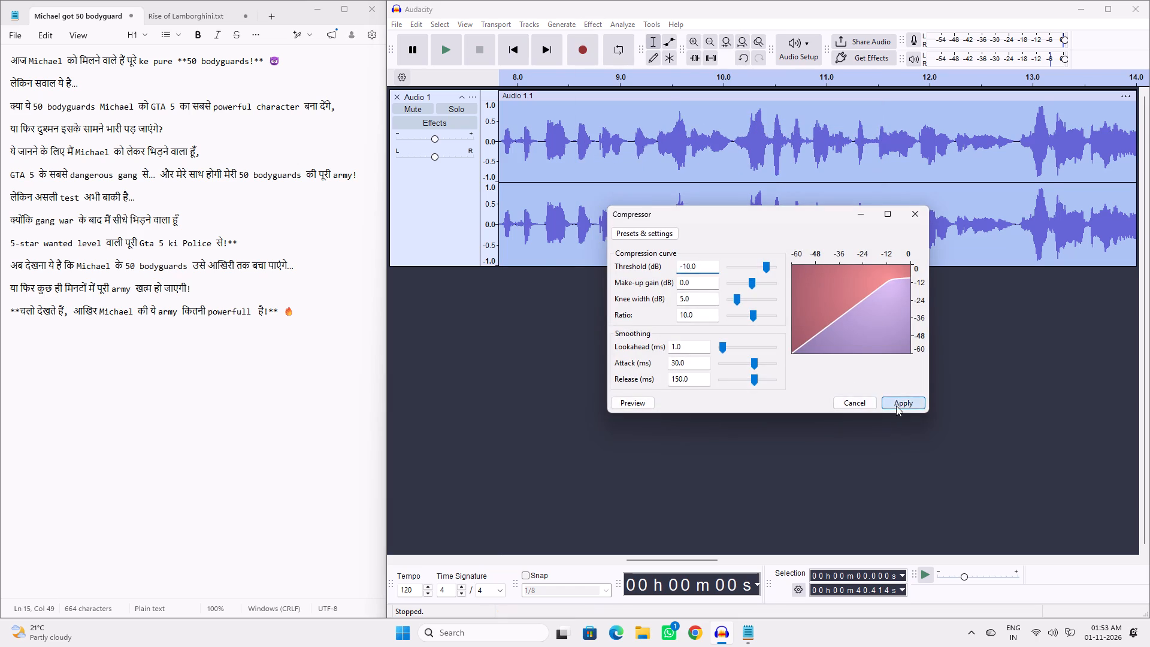
Play the compressed clip from its beginning.
key("space")
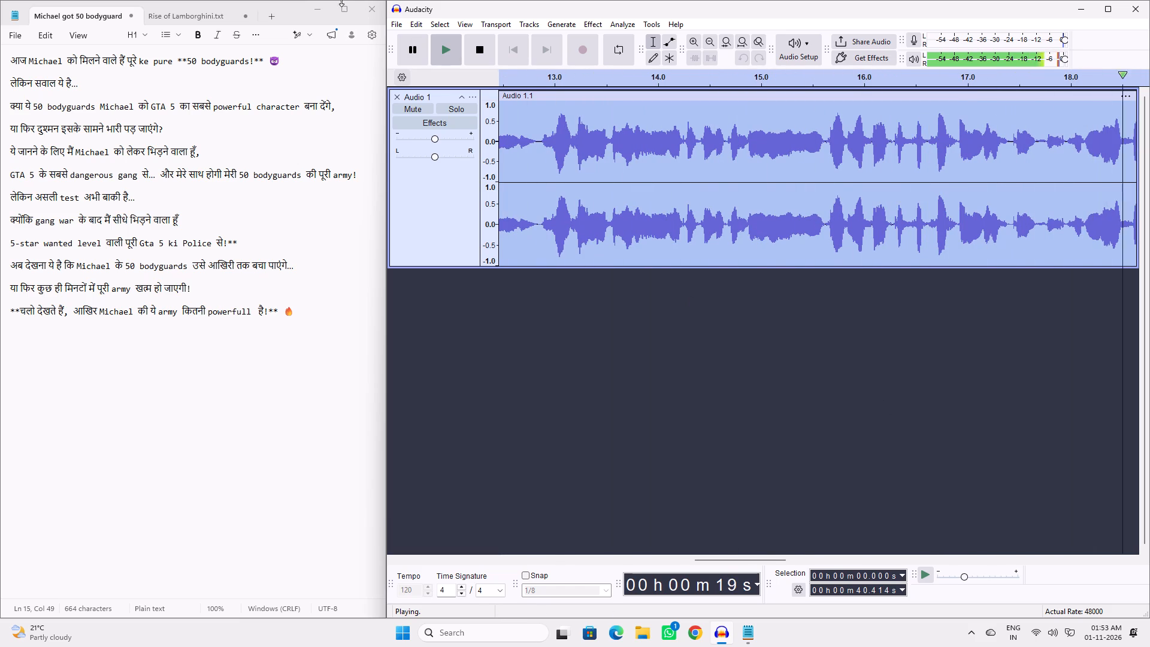
Close the Michael bodyguards script without saving its changes, and close the Notepad window.
left_click(132, 17)
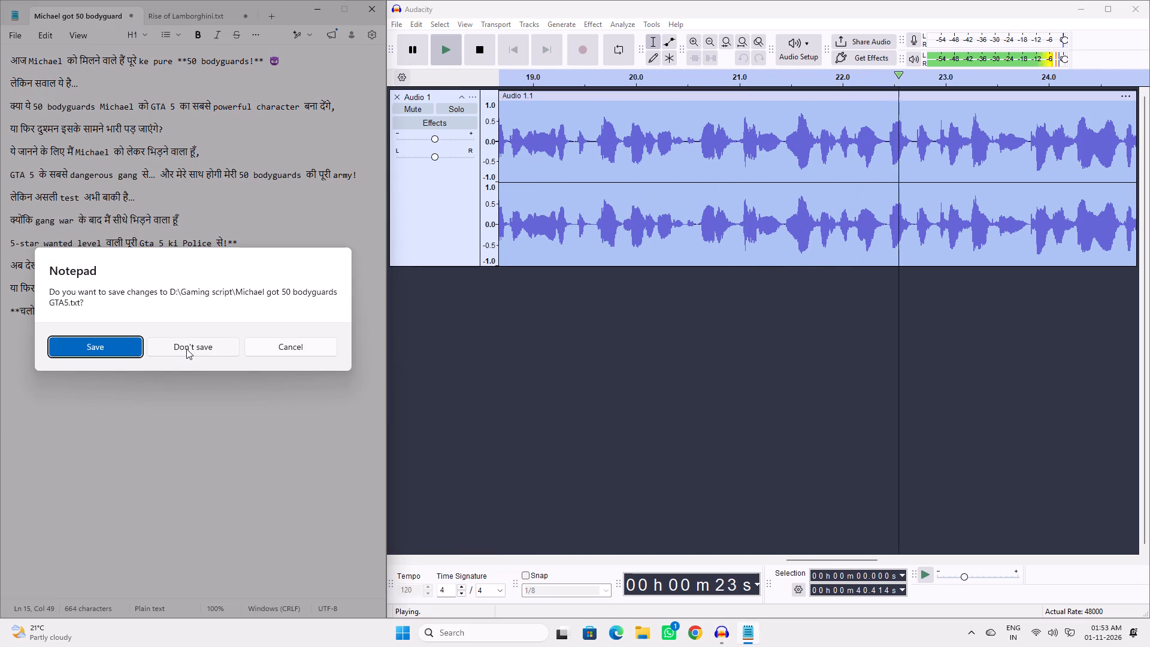
left_click(186, 349)
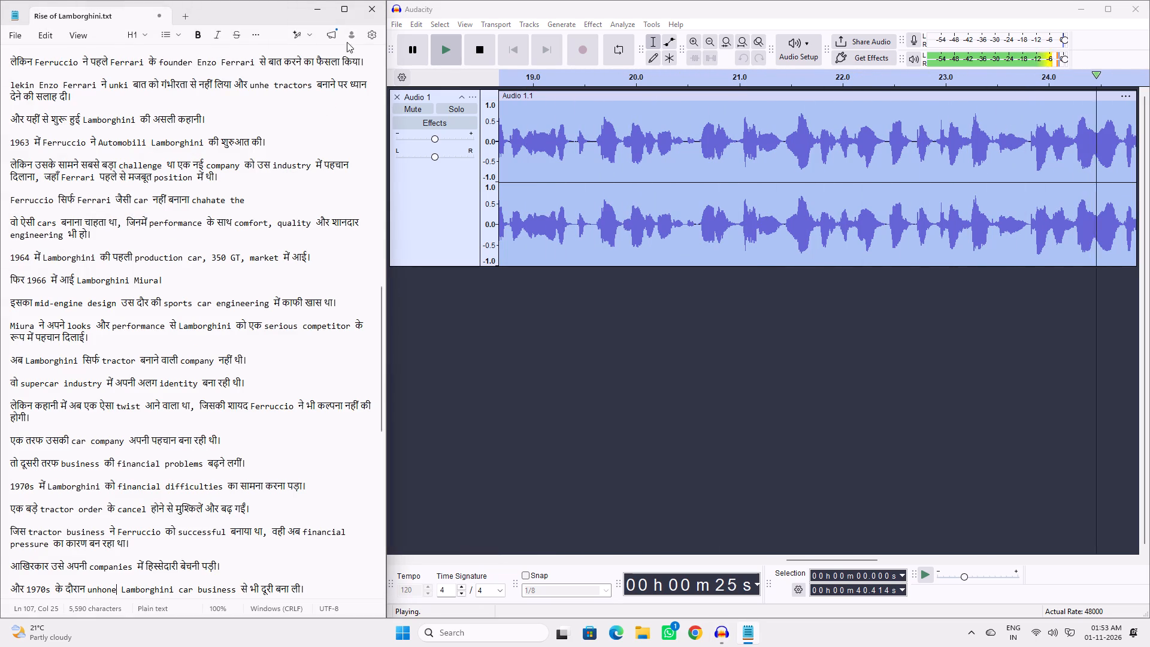
left_click(367, 10)
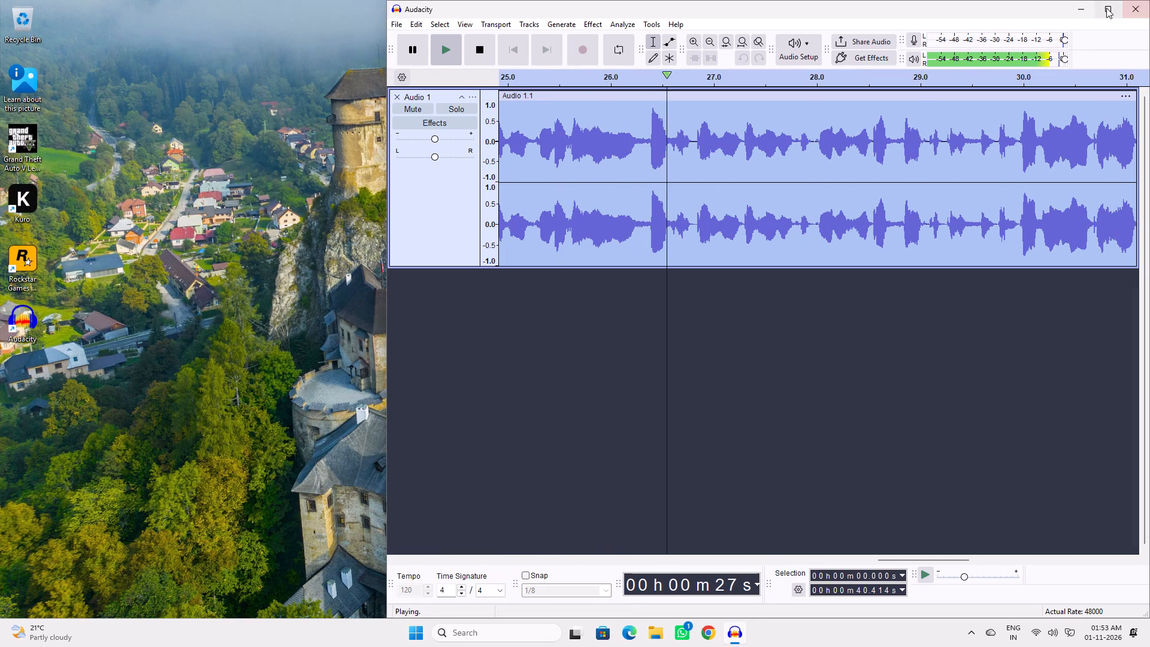
Maximize the Audacity window, check the system volume and replay the whole compressed clip from the start.
left_click(1106, 8)
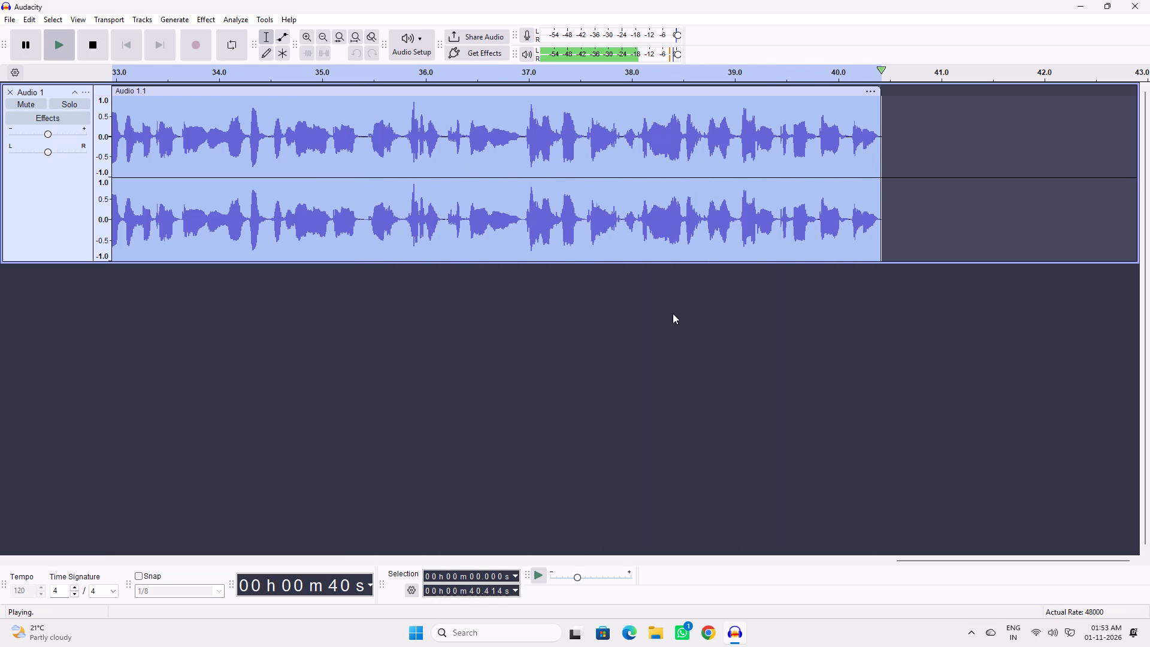
key("space")
key("space")
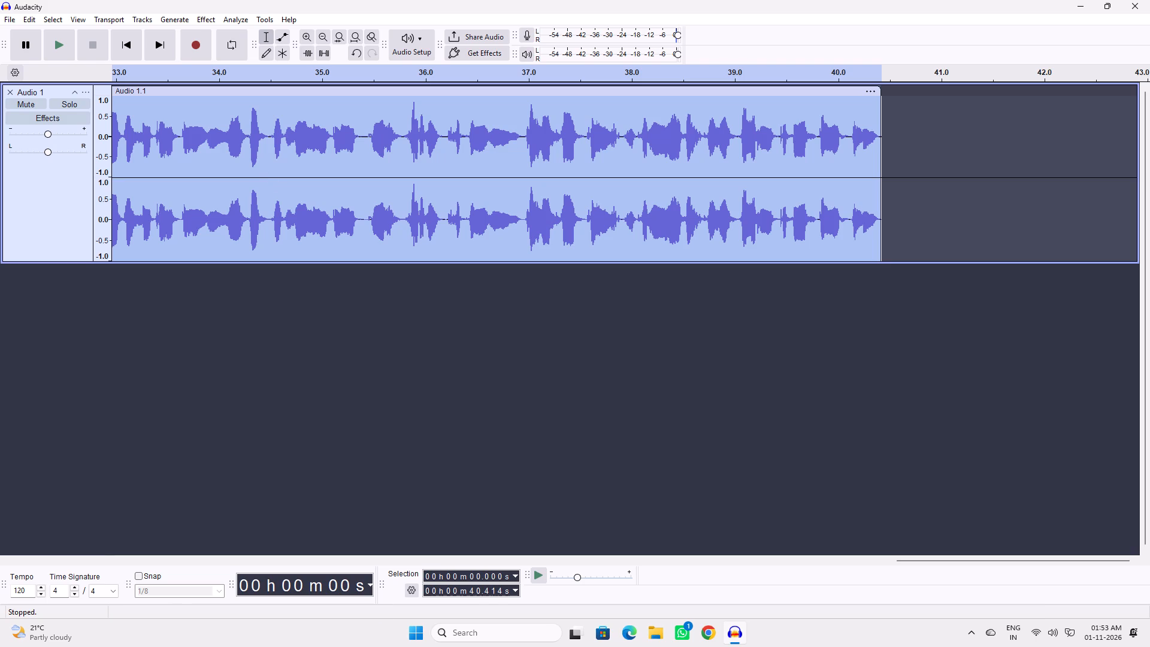
key("space")
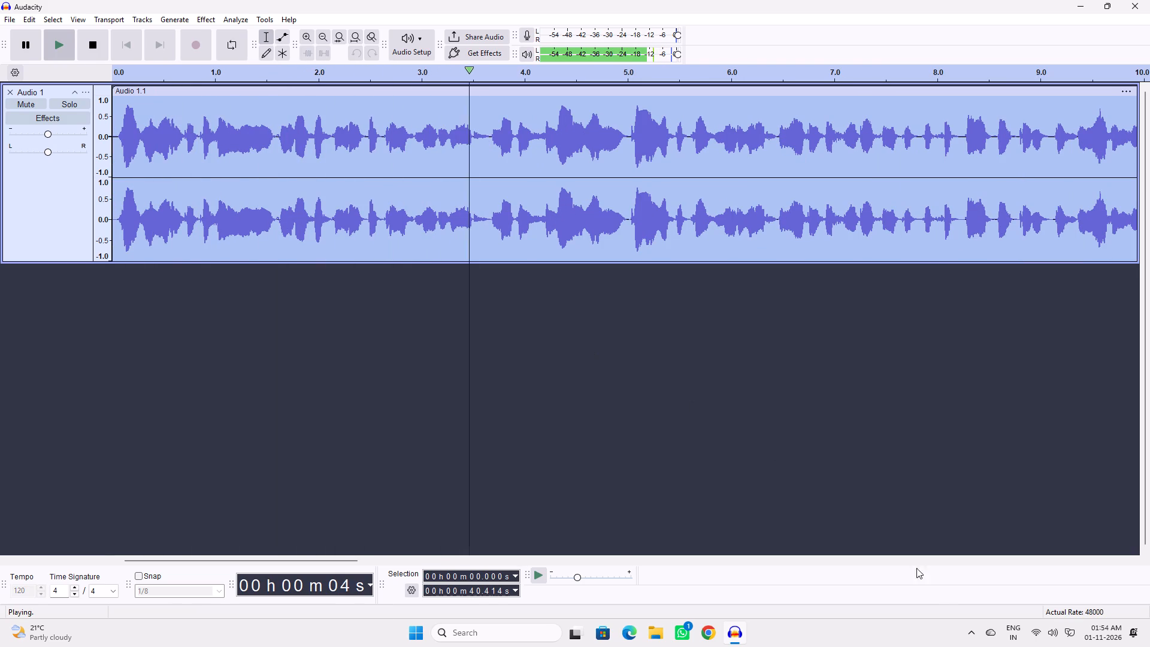
key("space")
left_click(1054, 631)
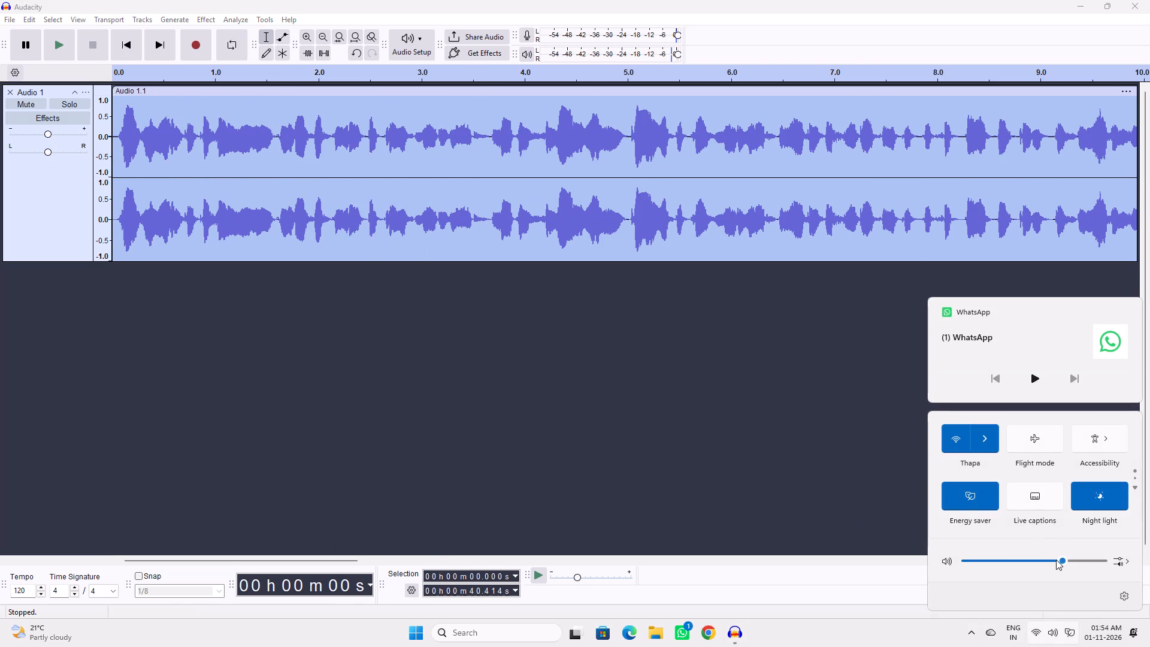
left_click(422, 325)
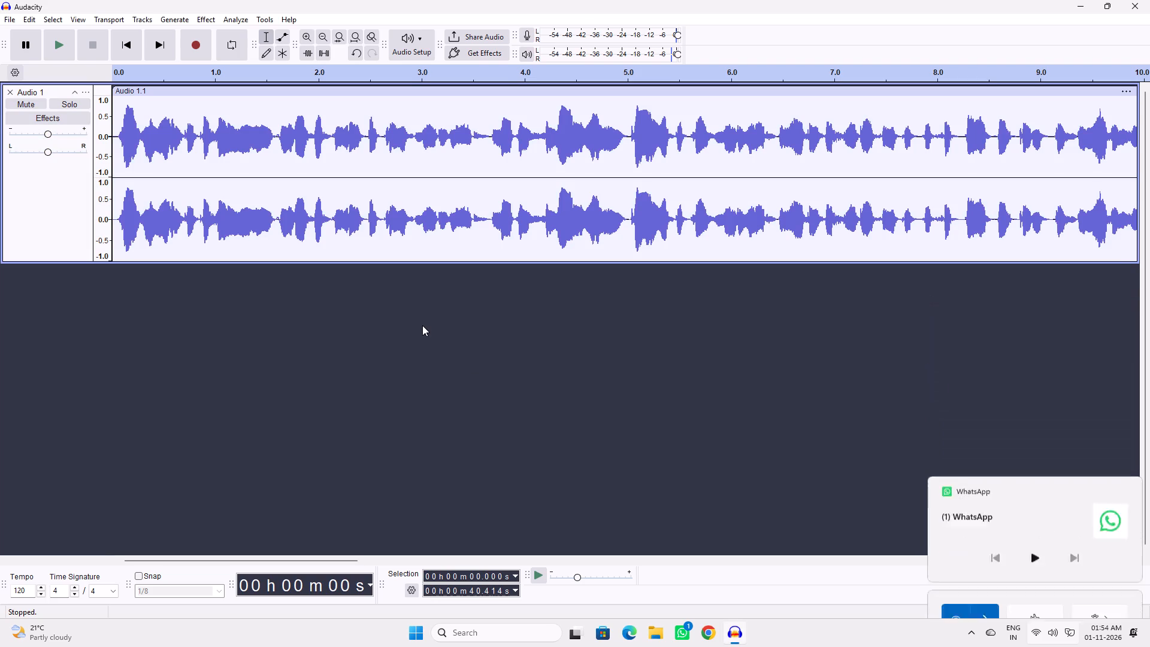
key("space")
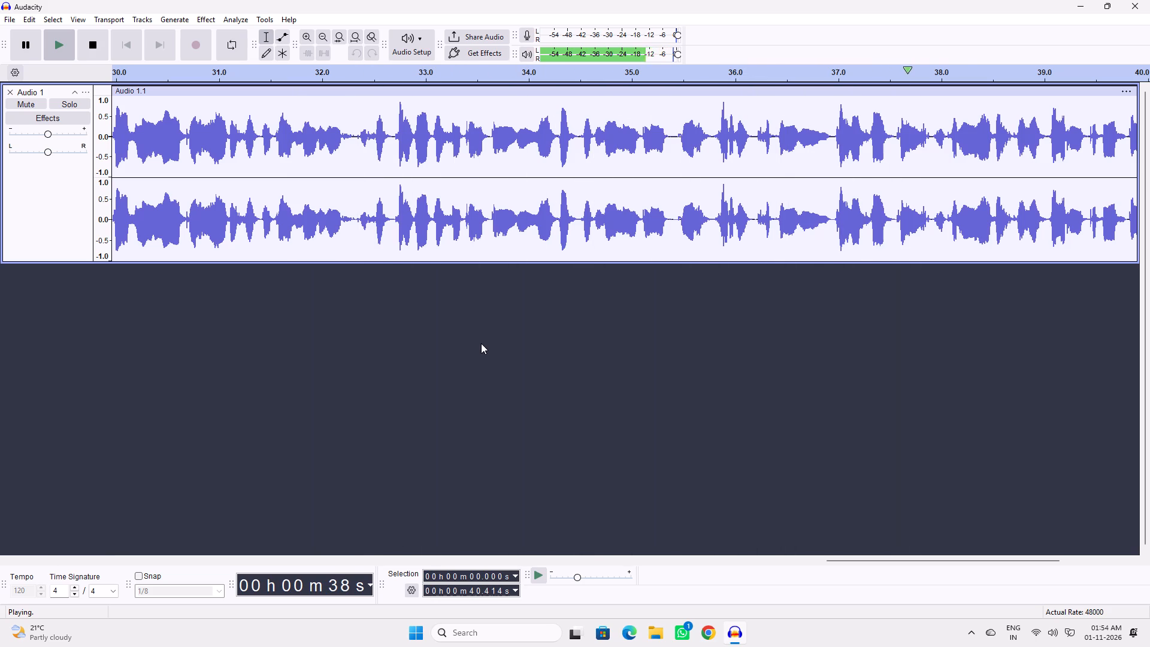
Preview and apply a Change Tempo of 4 percent to the whole voice clip, leaving high quality stretching off.
left_click_drag(863, 558, 952, 568)
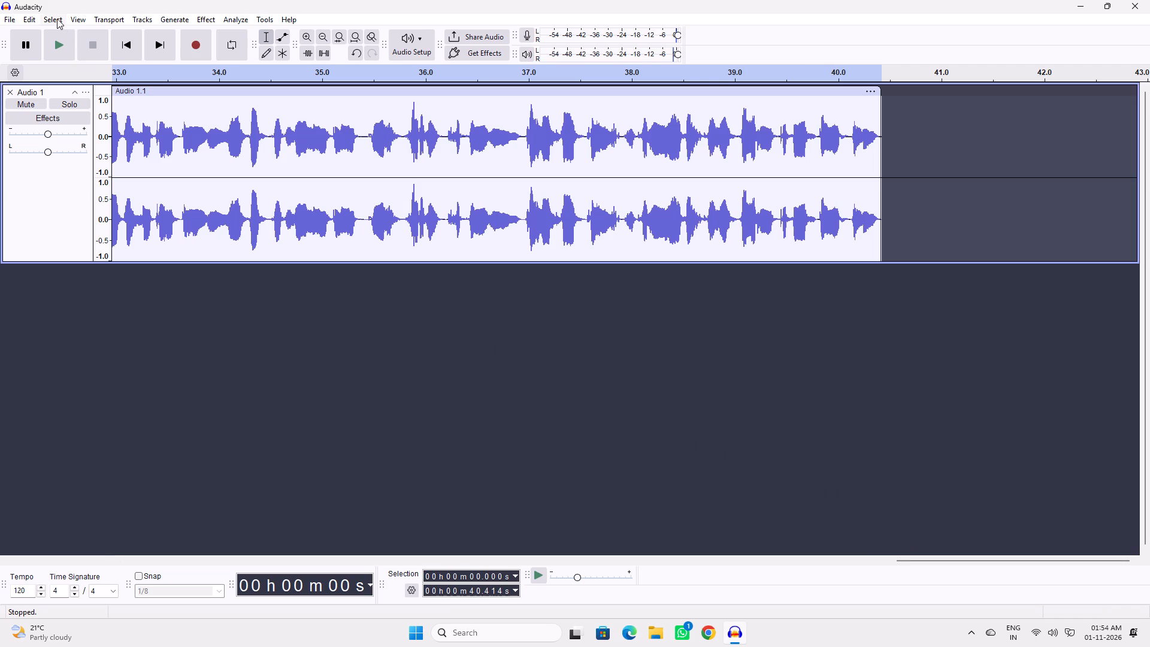
double_click(291, 111)
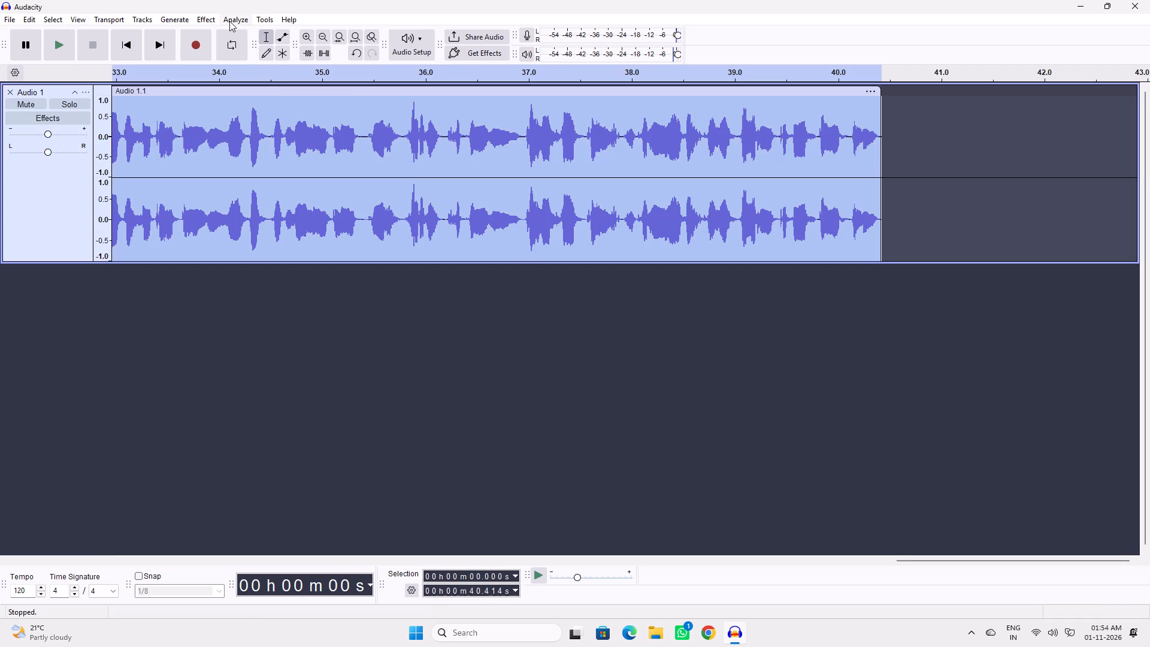
left_click(202, 17)
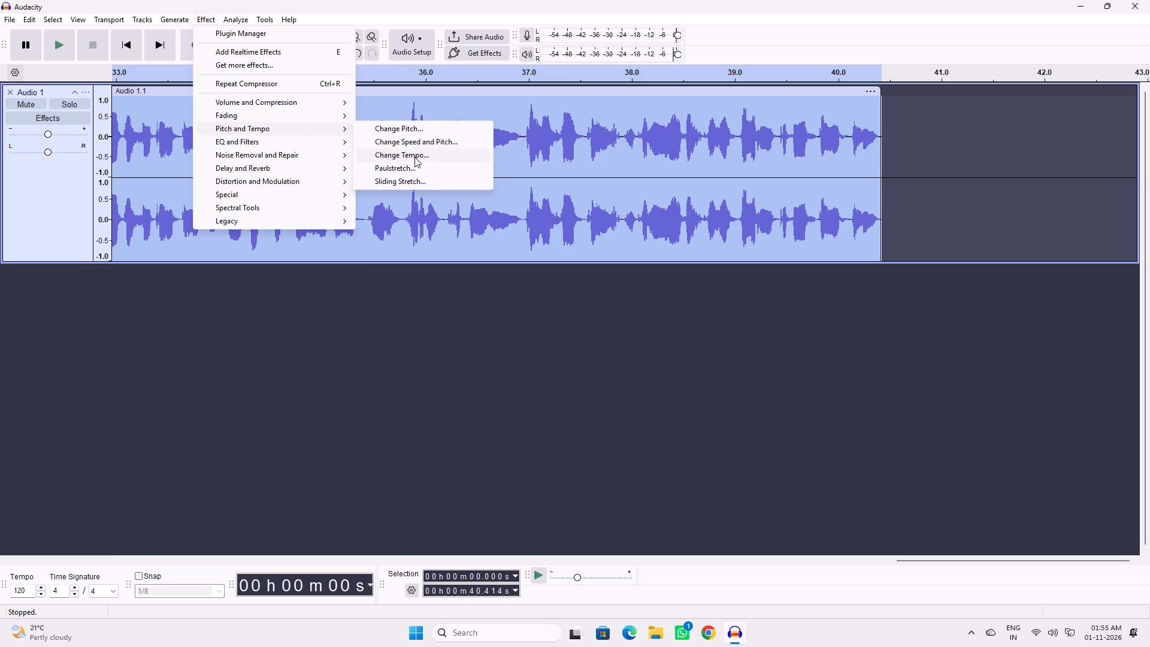
left_click(416, 156)
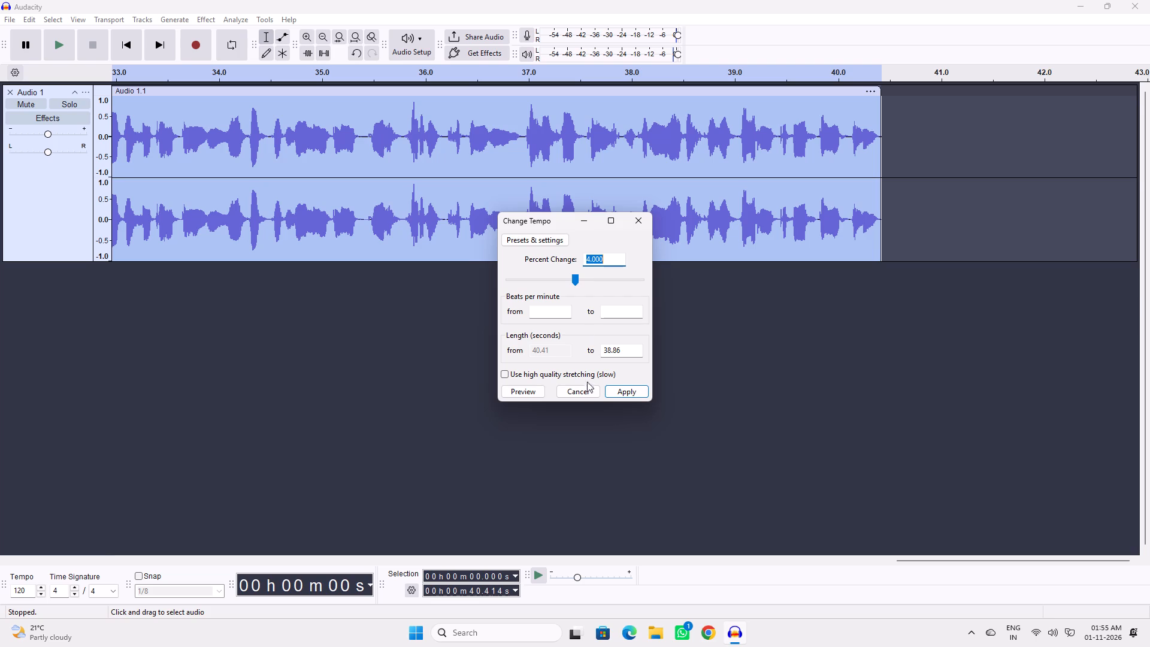
left_click(530, 392)
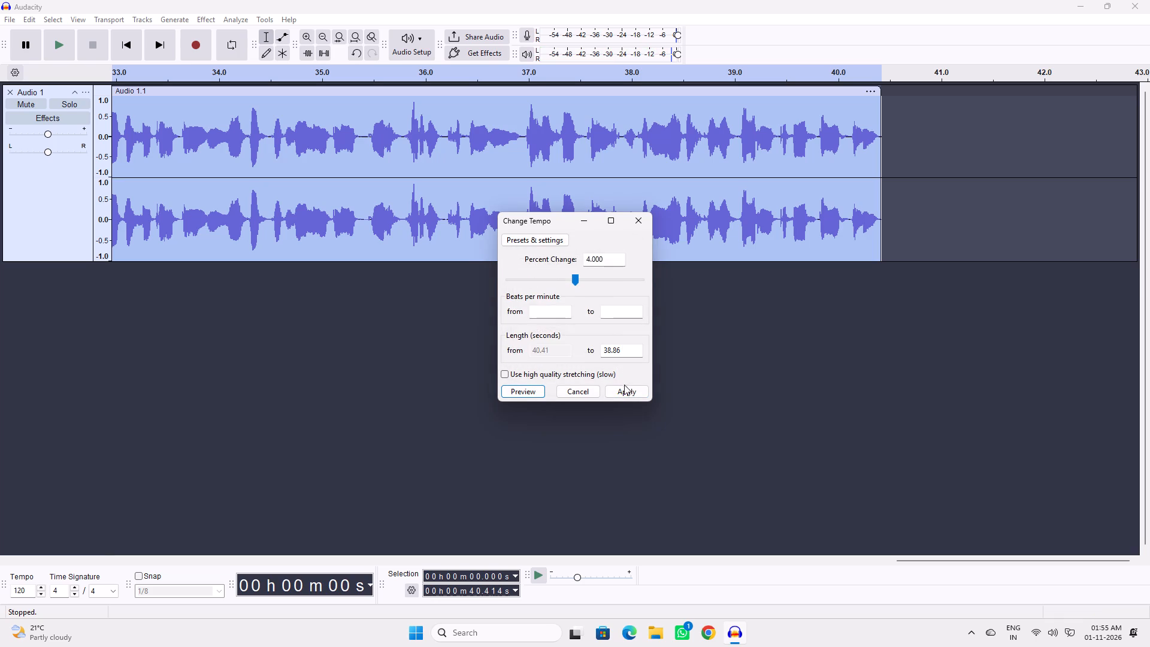
left_click(624, 390)
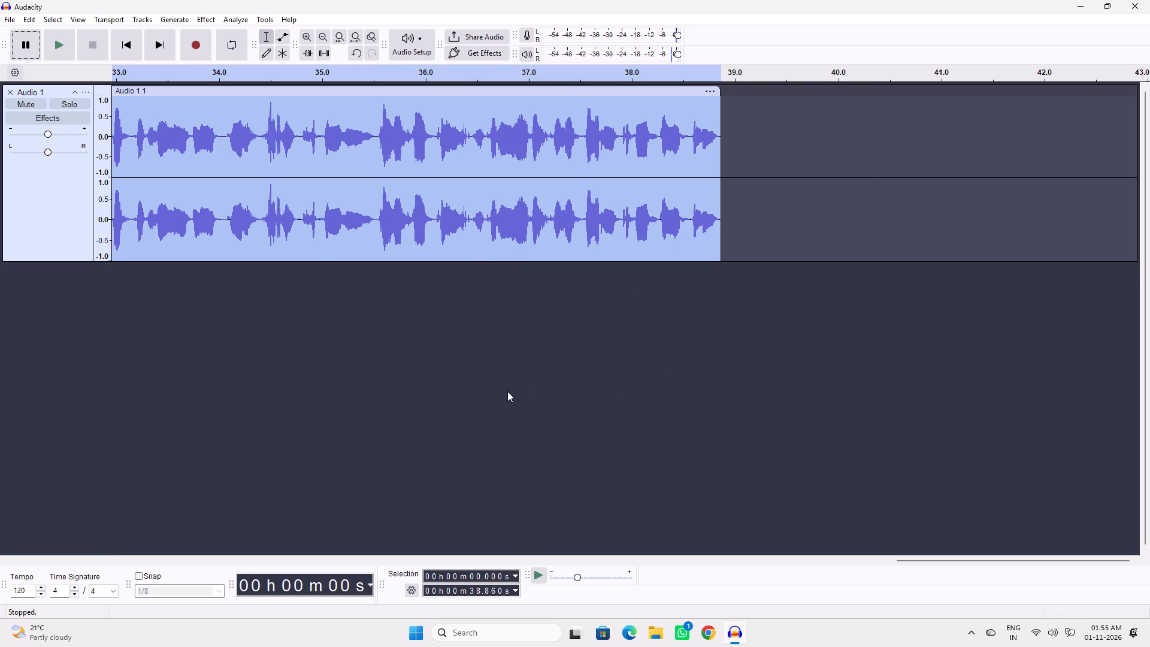
Listen to the tempo-changed voice clip from its beginning.
left_click_drag(943, 559, 378, 542)
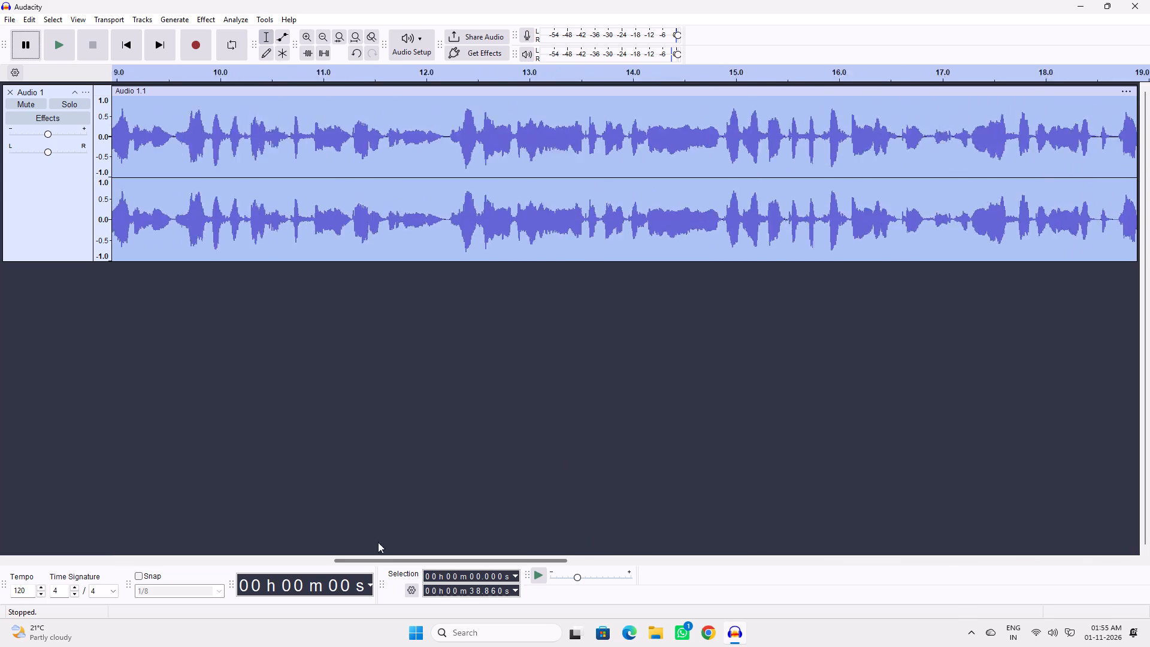
left_click_drag(378, 542, 120, 555)
key("space")
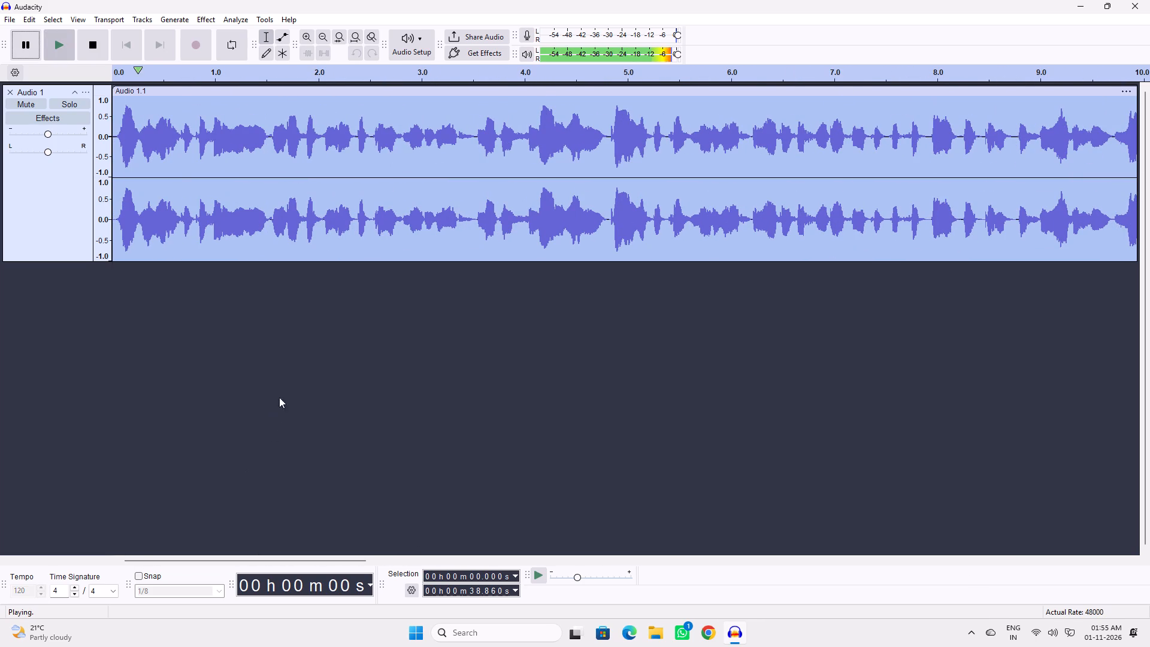
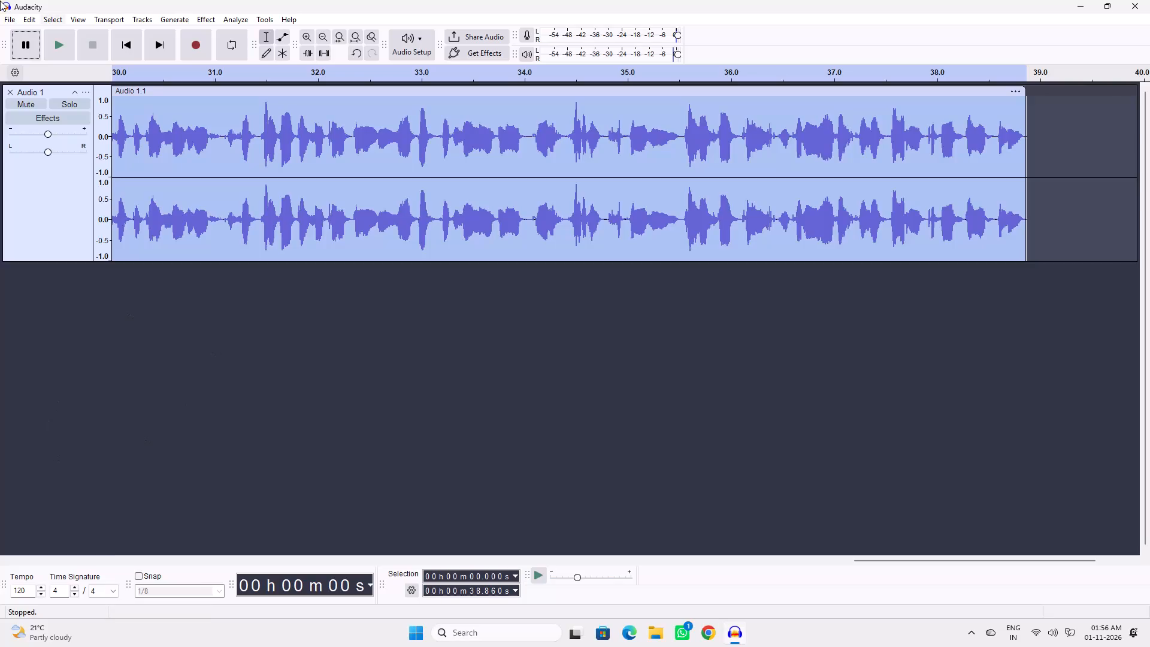
Export the entire project to the computer as a stereo WAV file named untitled.wav in the Gaming voiceover folder on drive D.
left_click(13, 17)
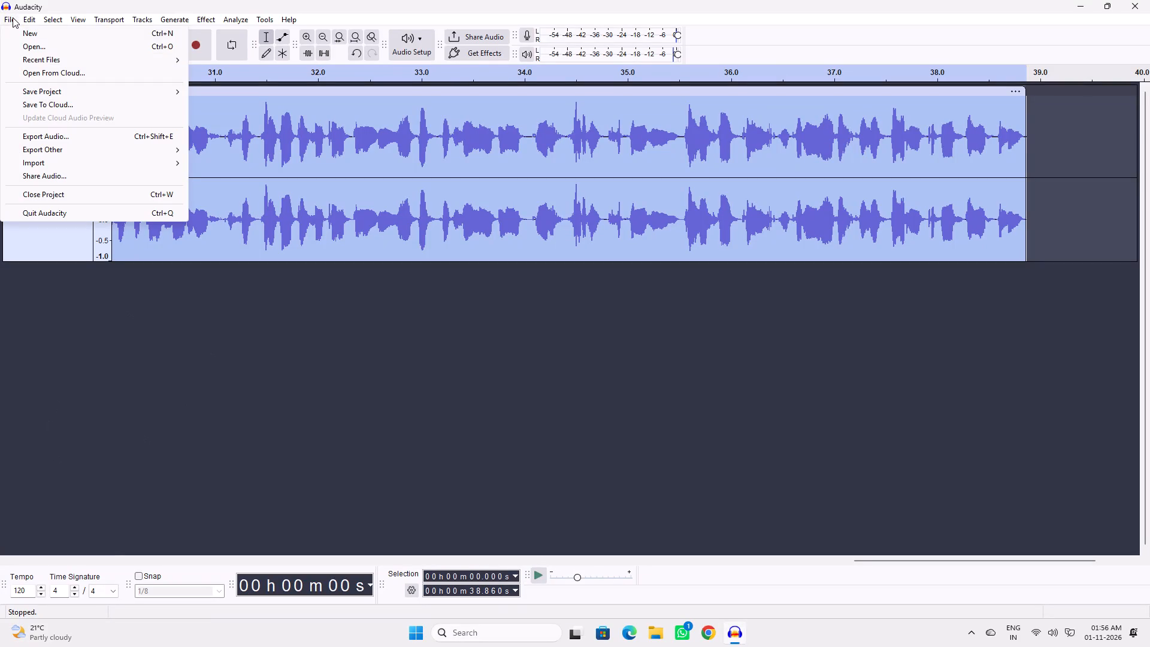
left_click(146, 138)
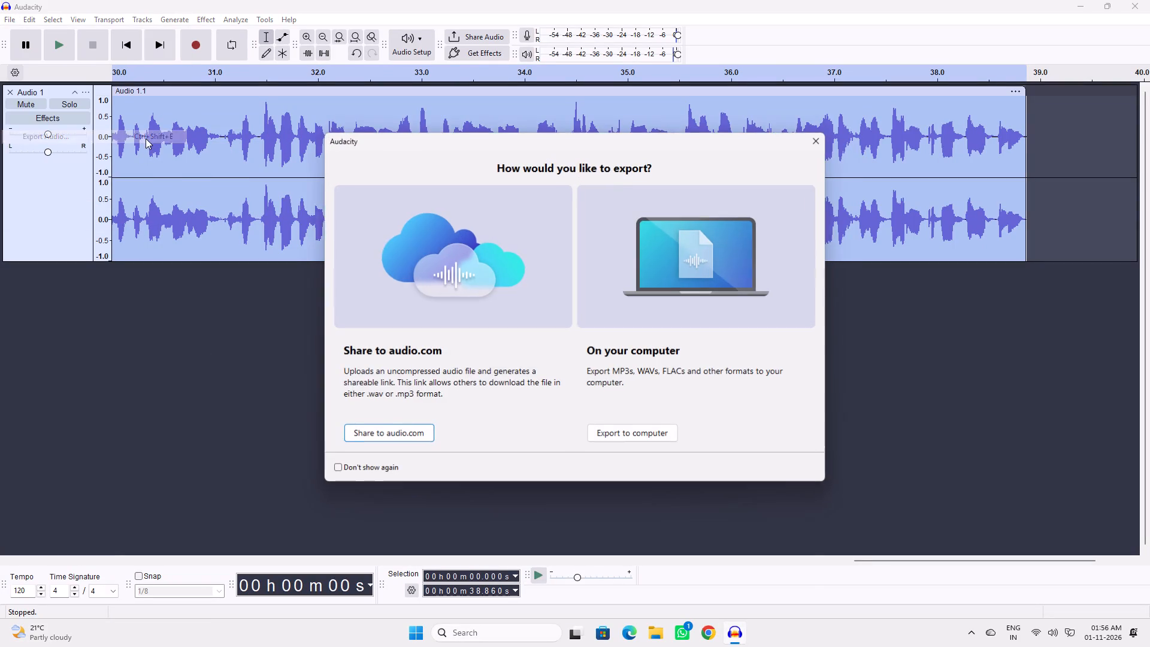
left_click(639, 437)
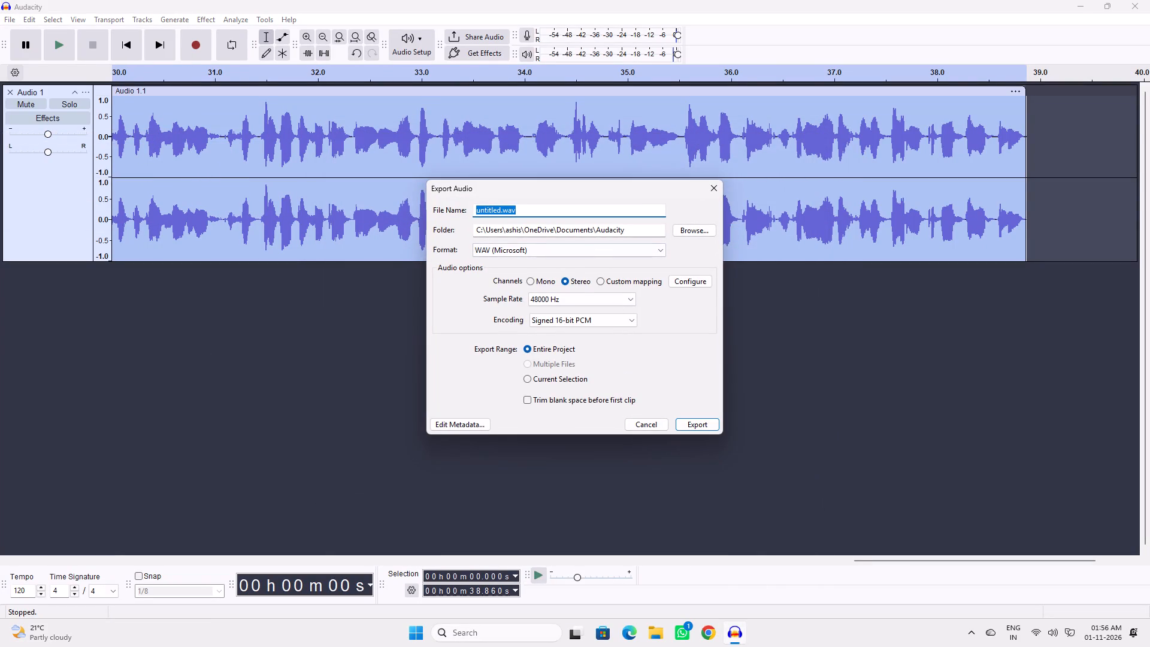
left_click(679, 227)
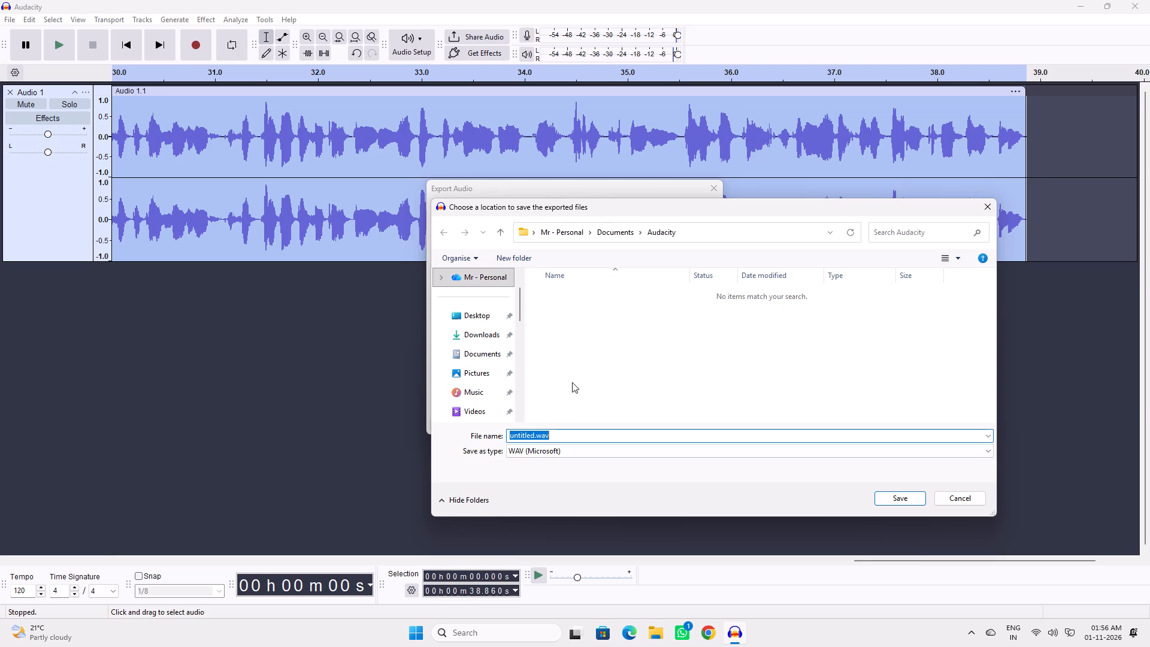
scroll(474, 346, "down", 3)
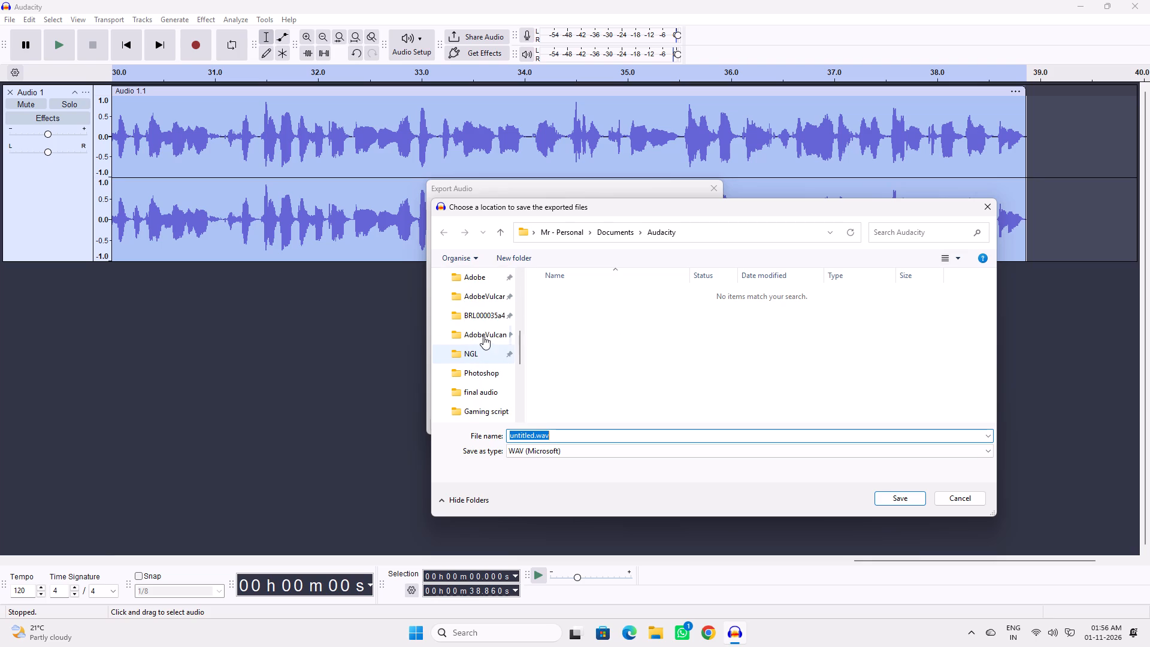
scroll(483, 340, "down", 5)
left_click(484, 301)
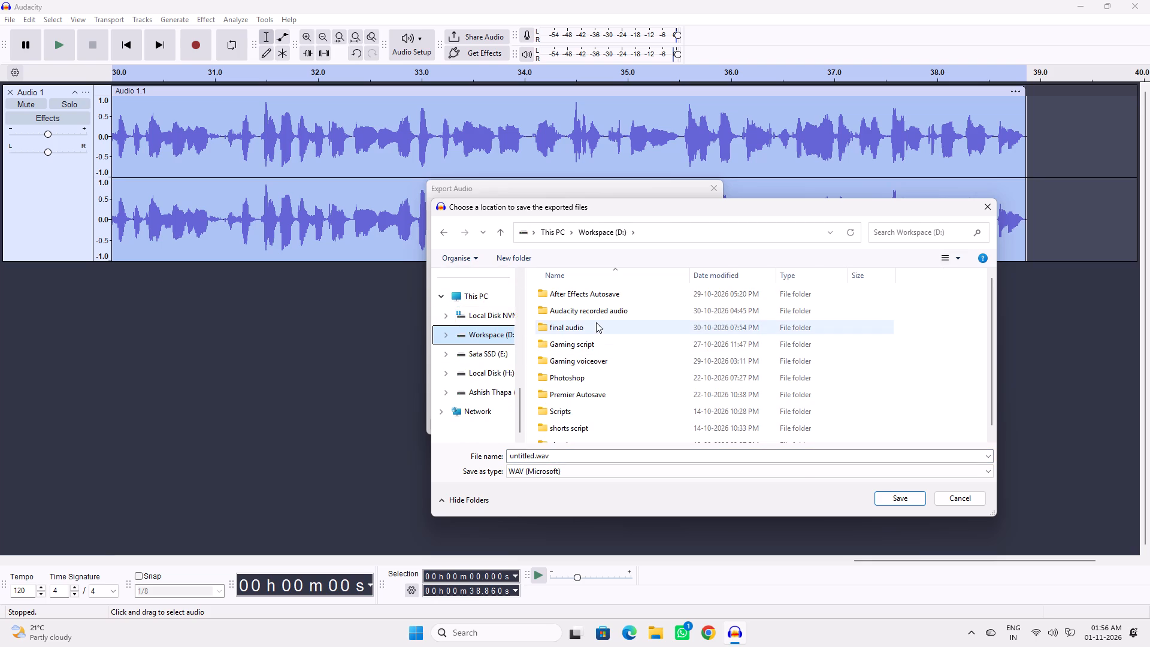
scroll(597, 353, "down", 1)
double_click(599, 348)
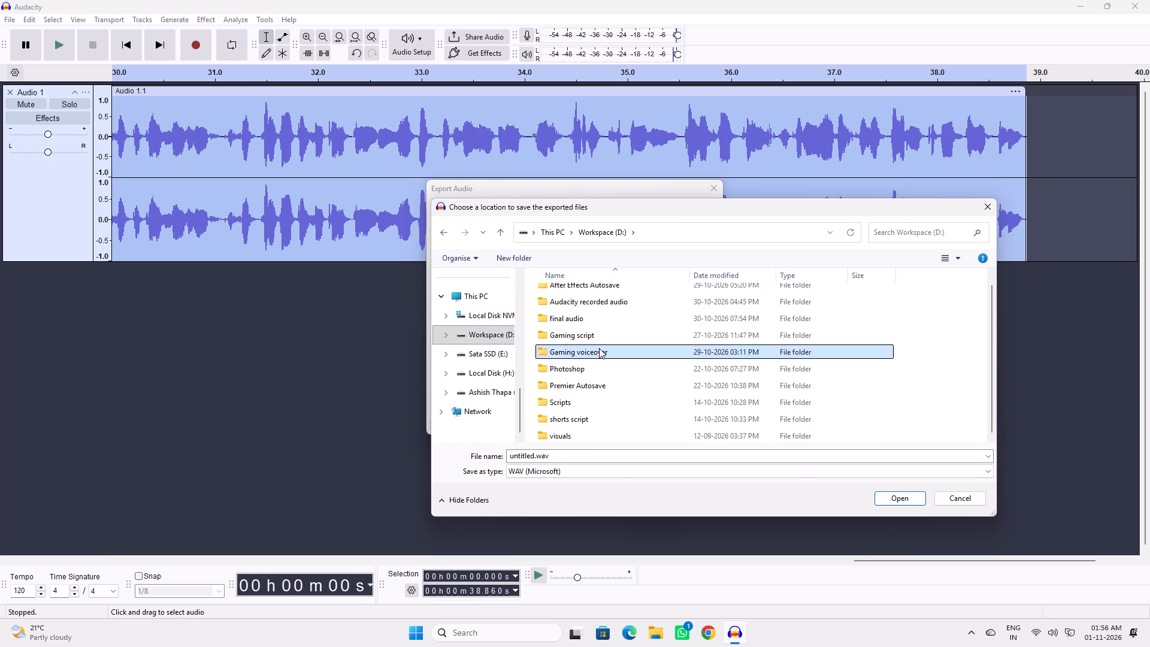
left_click(599, 348)
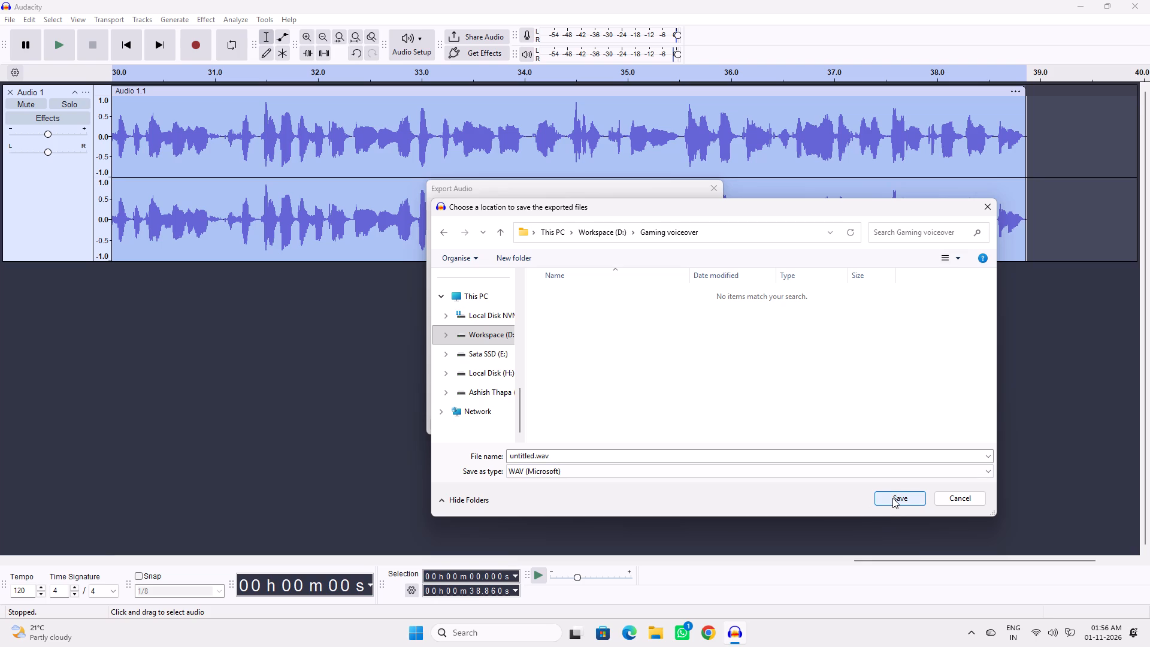
left_click(892, 498)
left_click(696, 419)
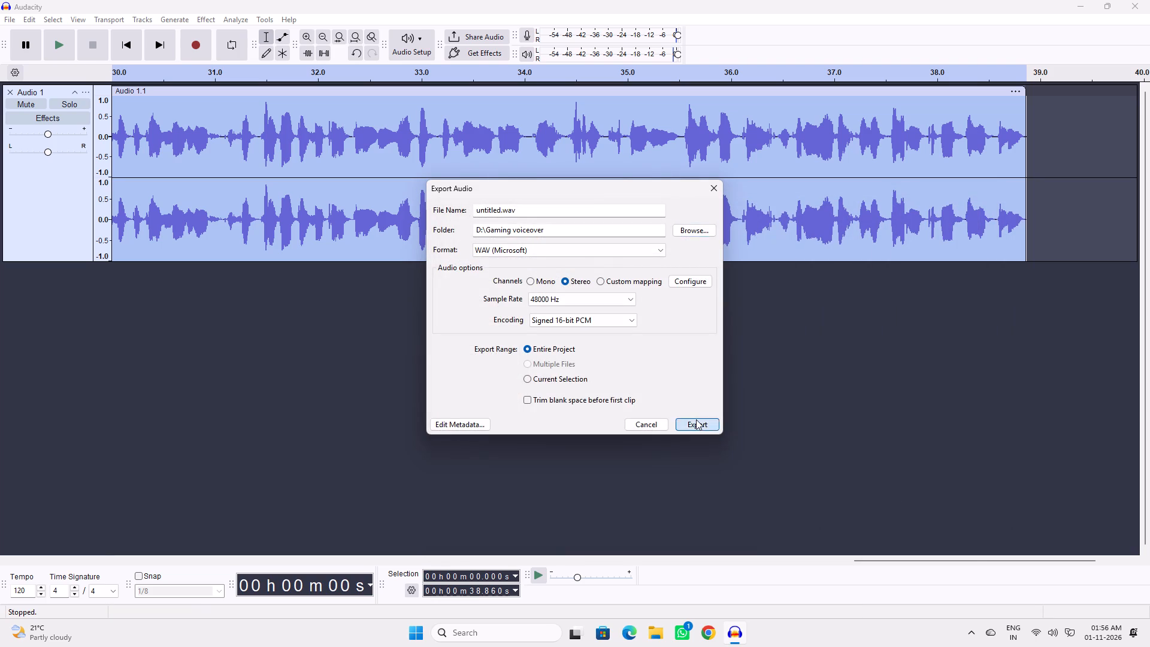
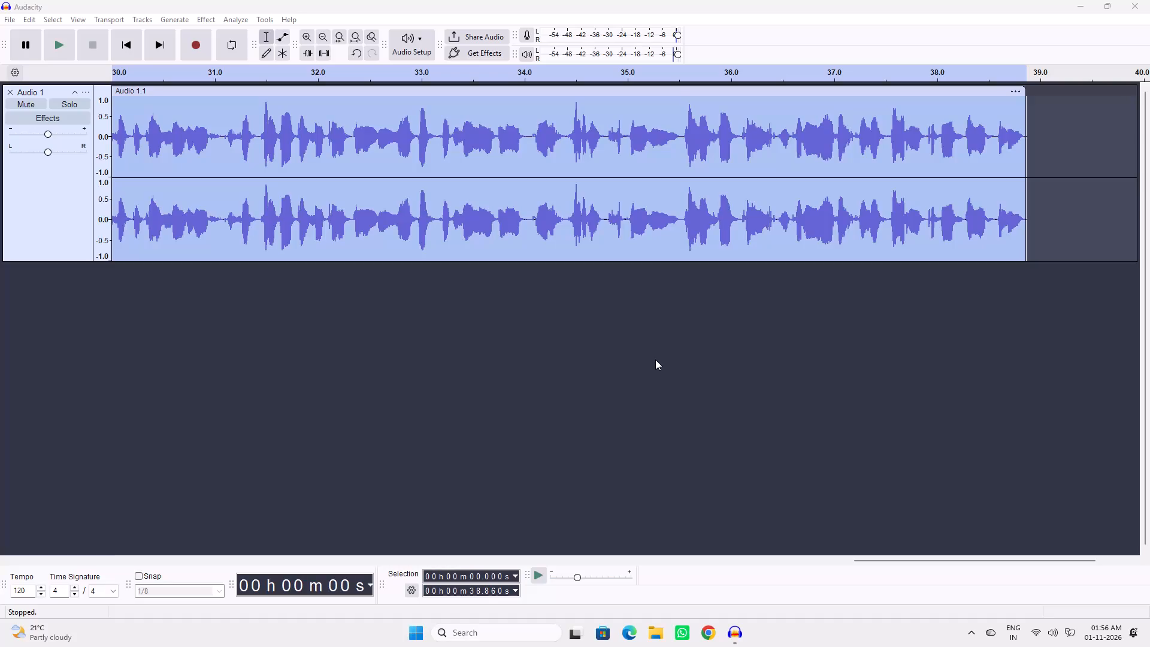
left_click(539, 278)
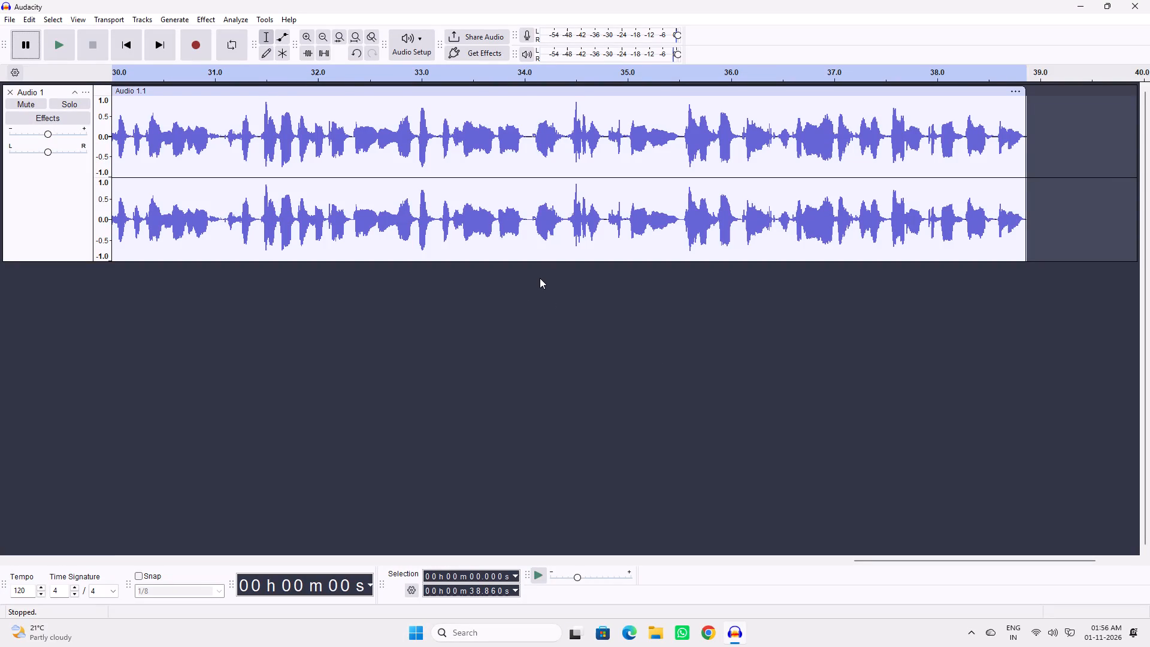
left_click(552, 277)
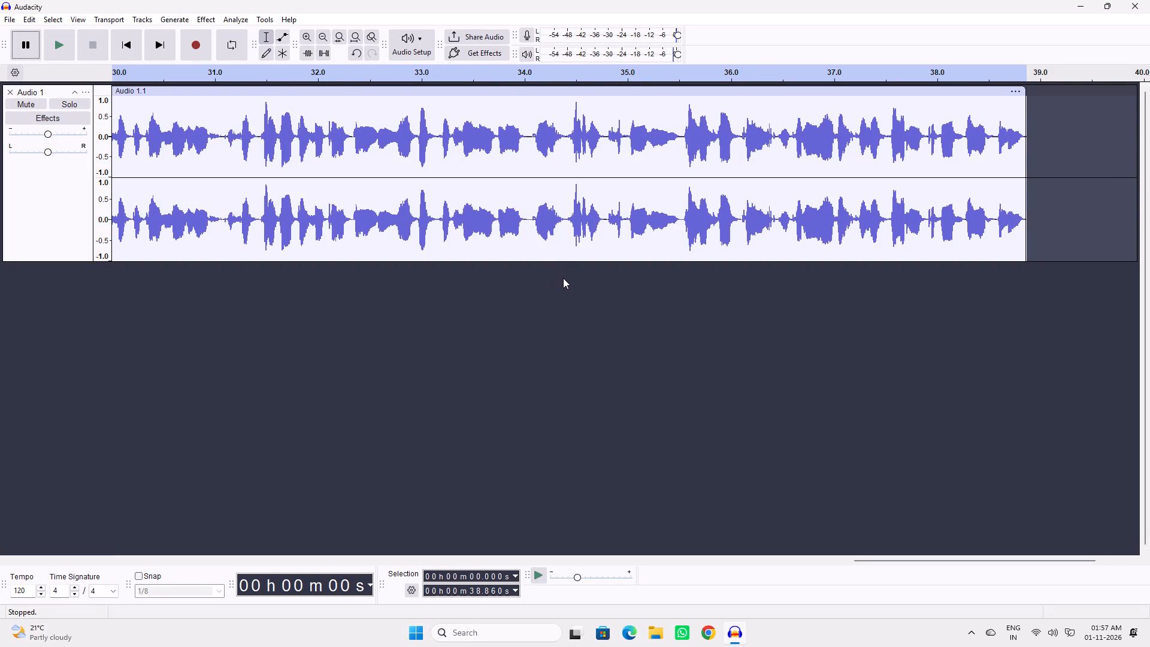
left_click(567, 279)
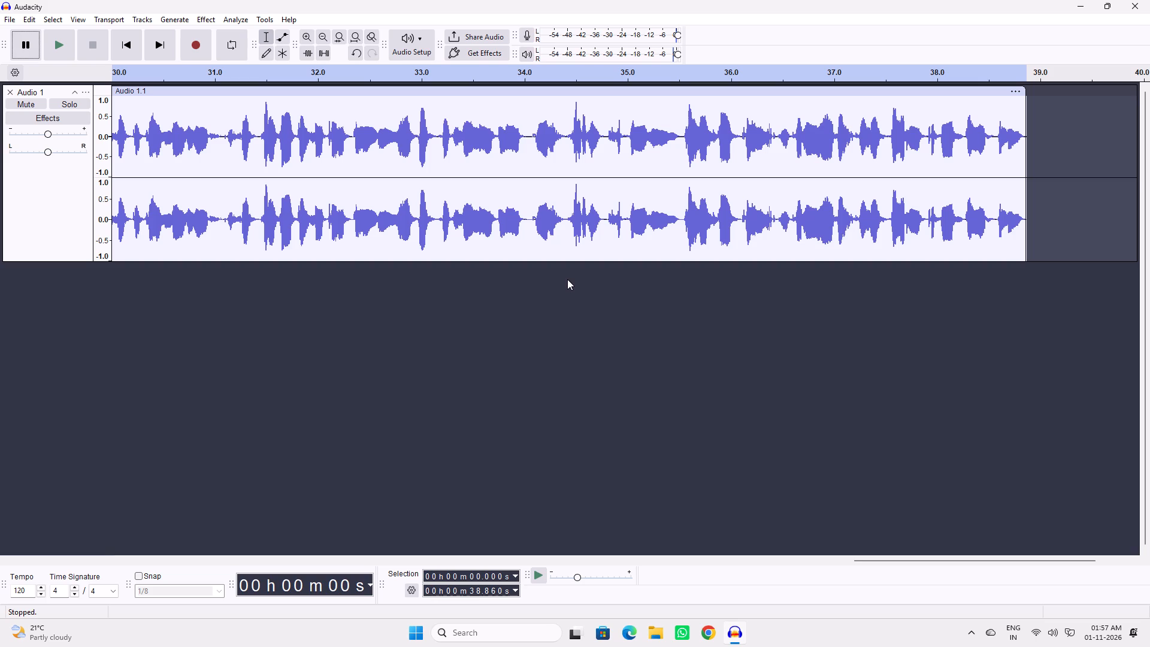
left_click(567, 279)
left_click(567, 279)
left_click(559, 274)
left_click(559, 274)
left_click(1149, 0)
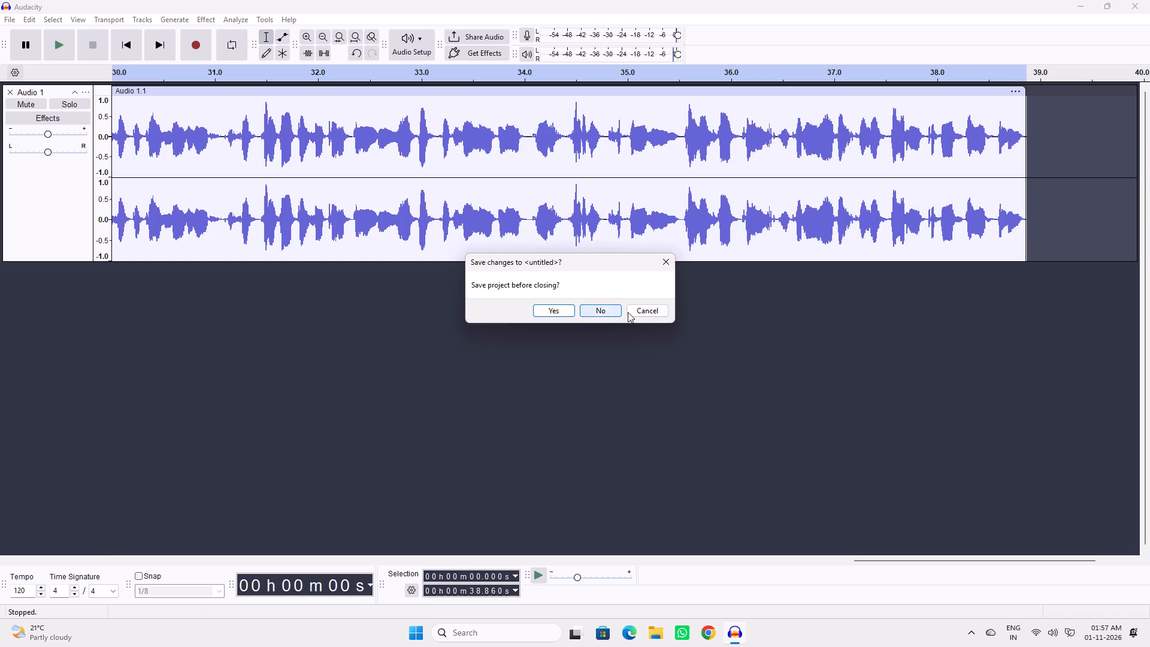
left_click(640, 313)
In File Explorer, delete the 50 bodyguards.aup3 project file from the Gaming voiceover folder on drive D.
left_click(656, 640)
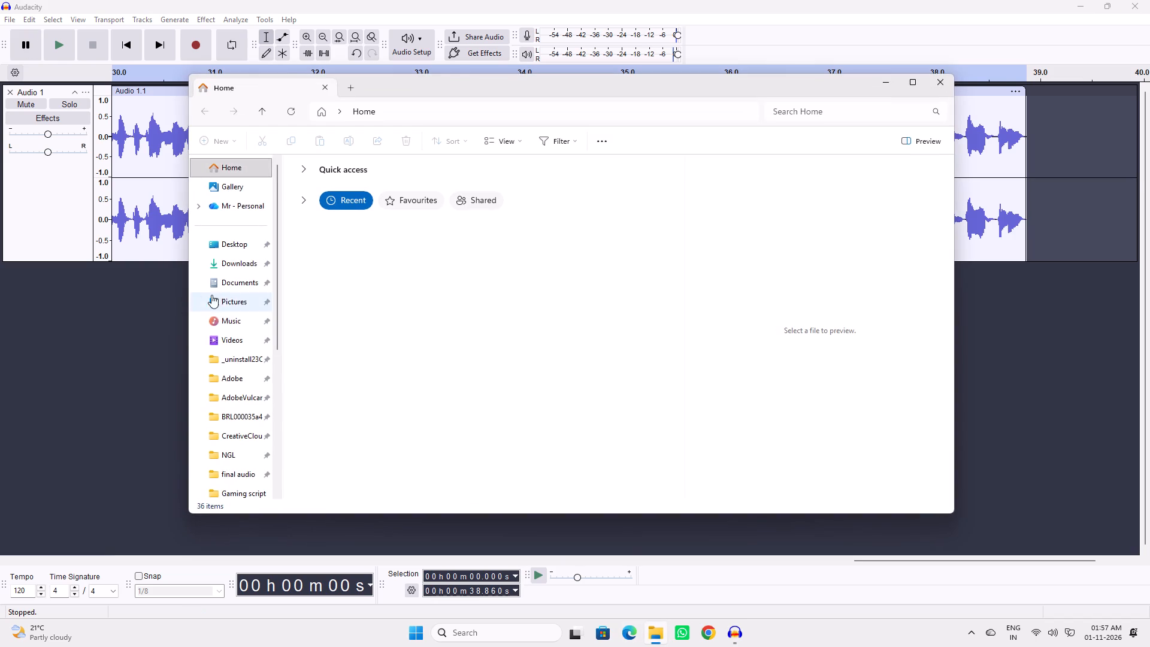
scroll(233, 304, "down", 4)
left_click(238, 375)
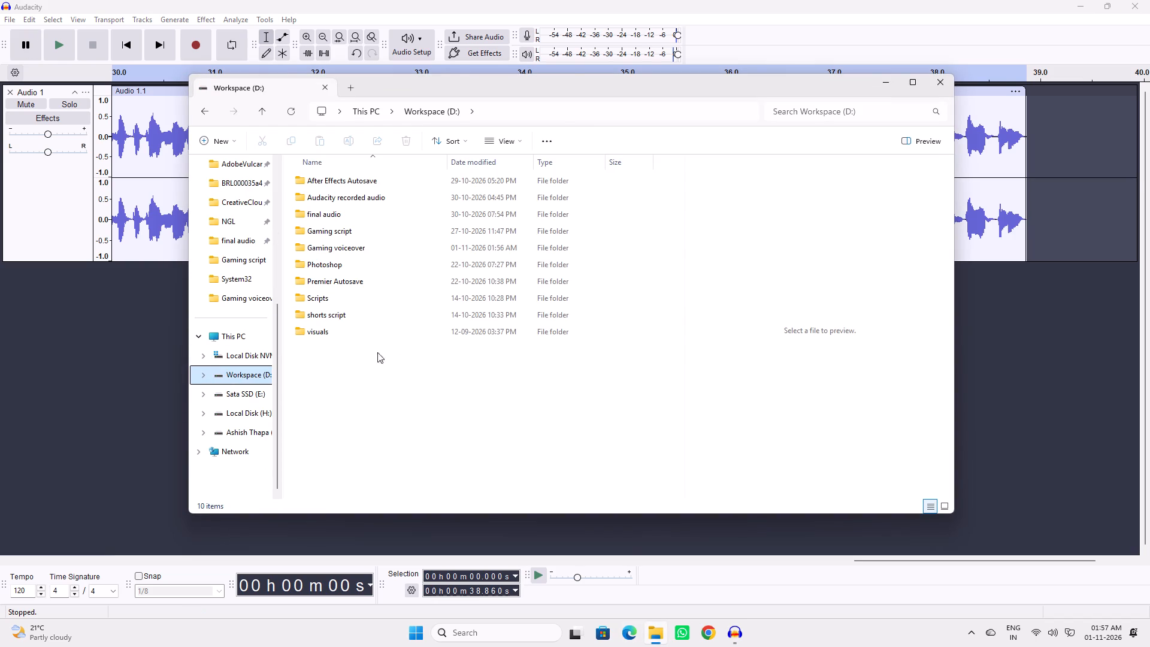
double_click(379, 244)
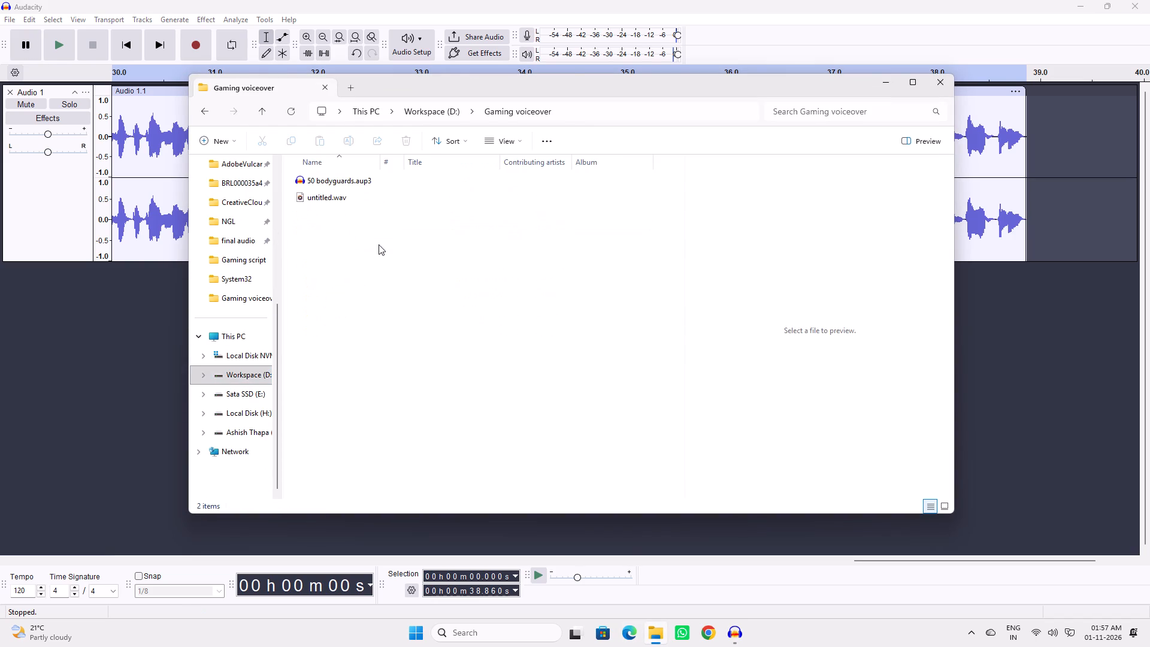
left_click(379, 248)
left_click(341, 183)
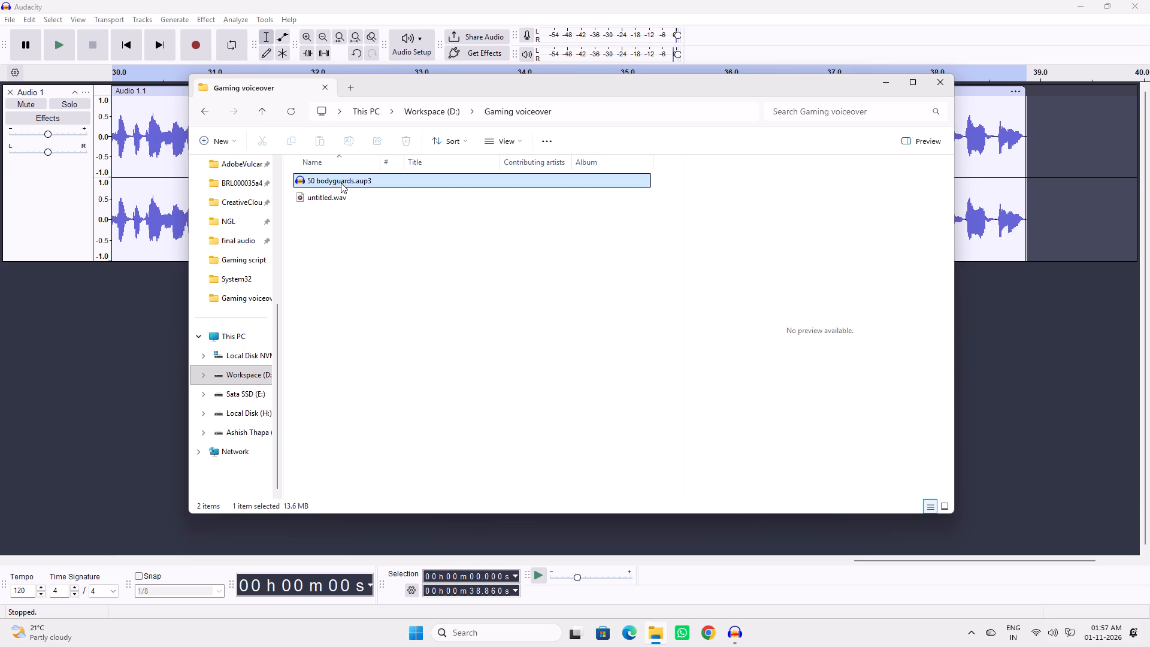
key("Delete")
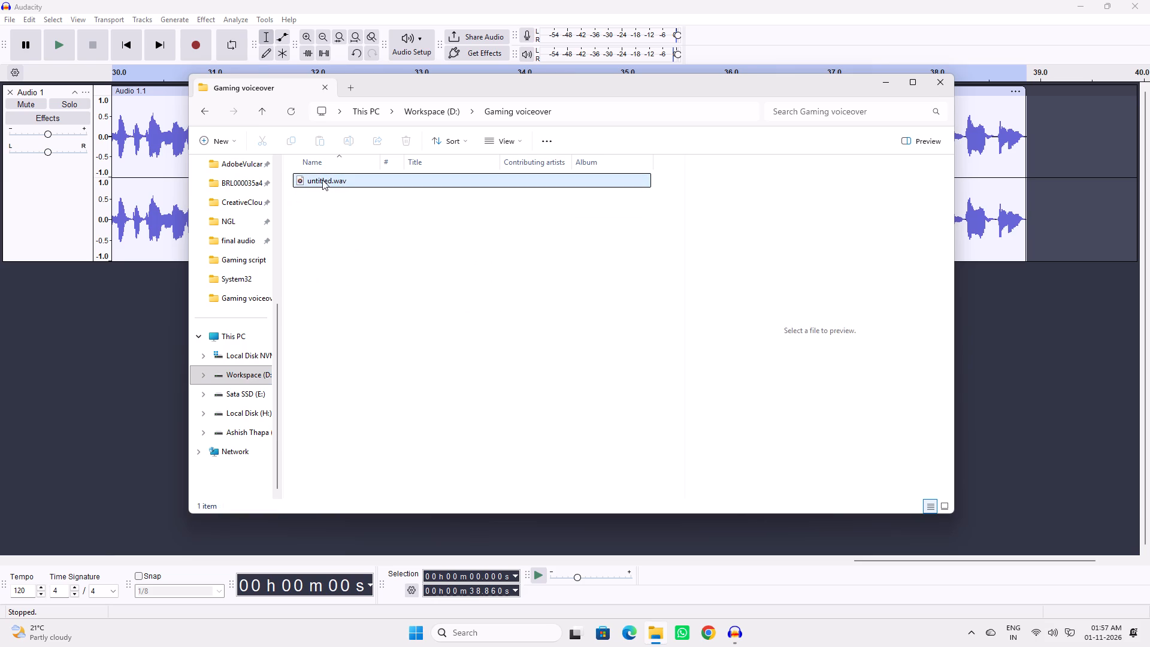
left_click(322, 180)
Listen to 50 bodyguards.wav from the final audio folder on drive D, closing the media player when done.
left_click(263, 117)
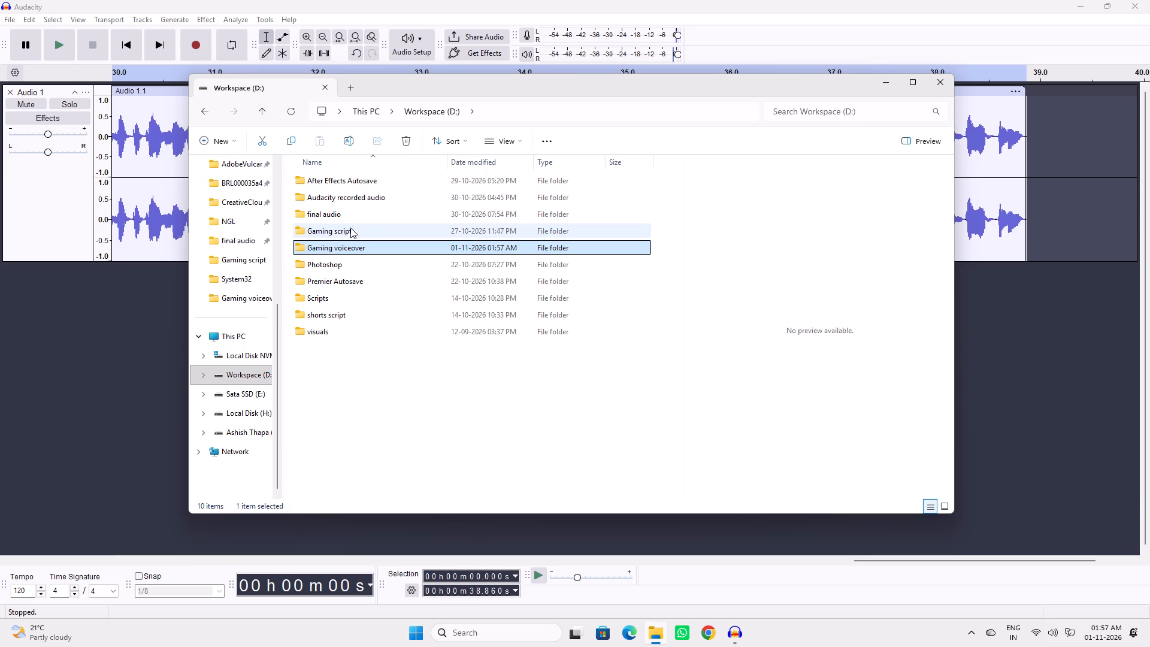
double_click(356, 219)
left_click(356, 219)
left_click(355, 183)
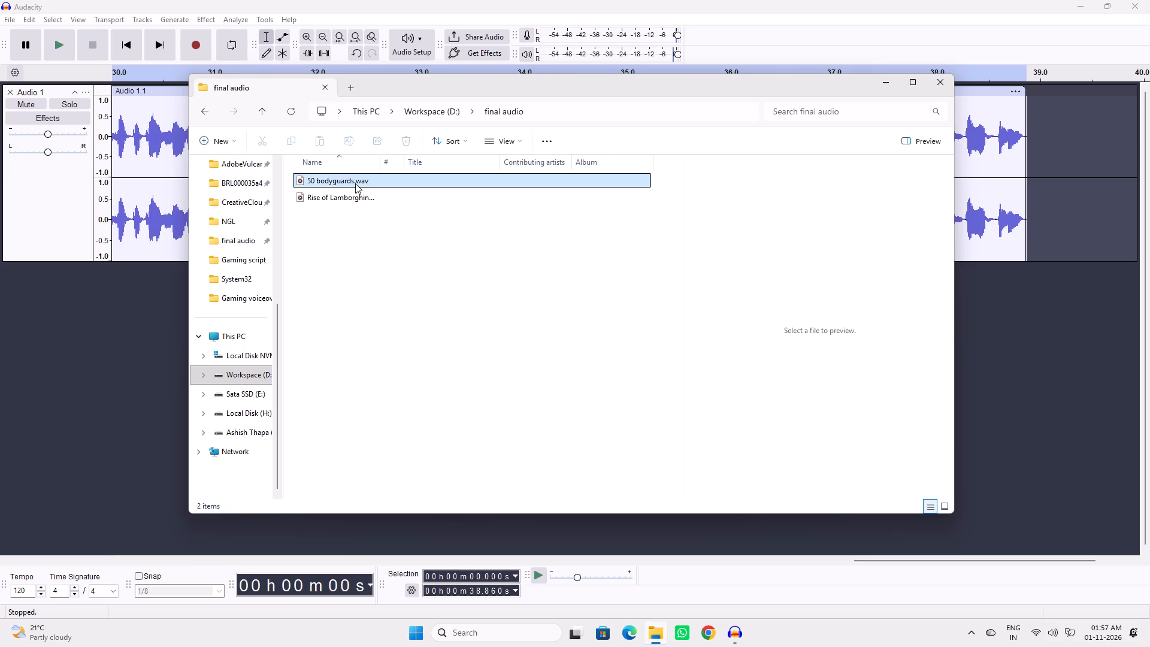
double_click(355, 183)
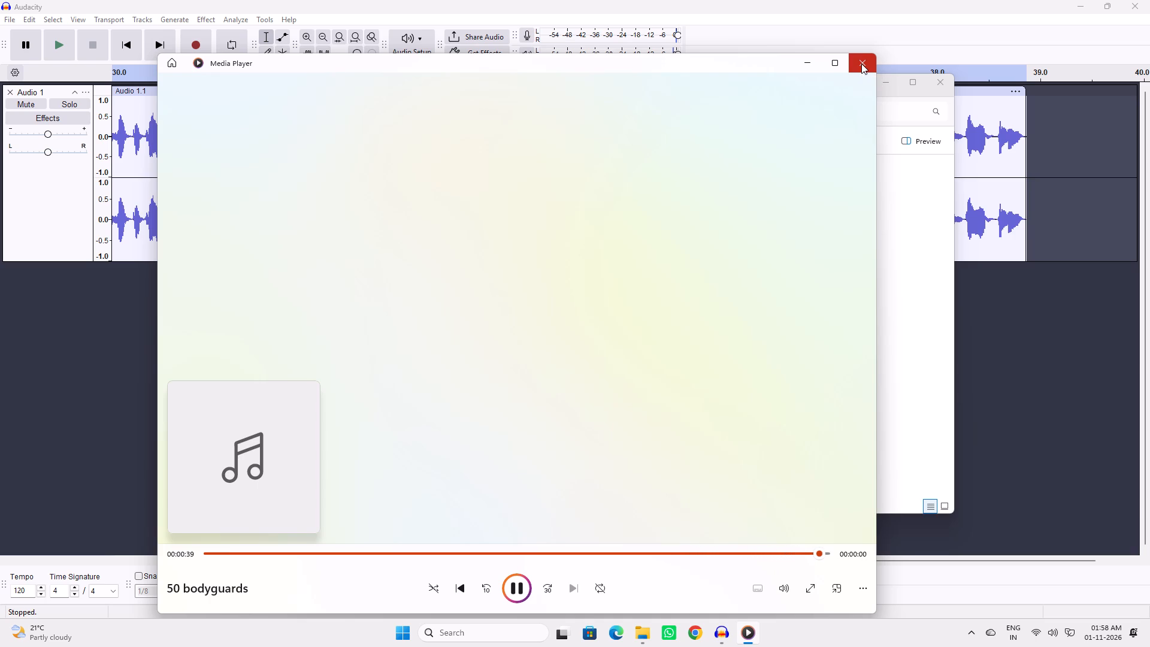
left_click(861, 64)
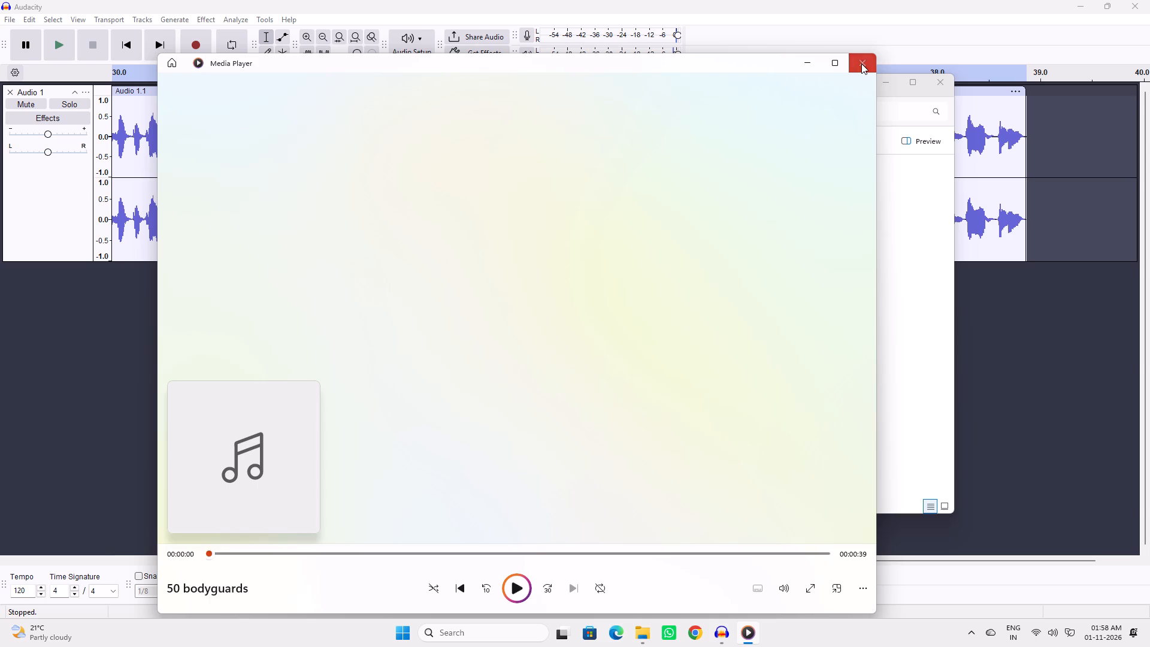
left_click(882, 83)
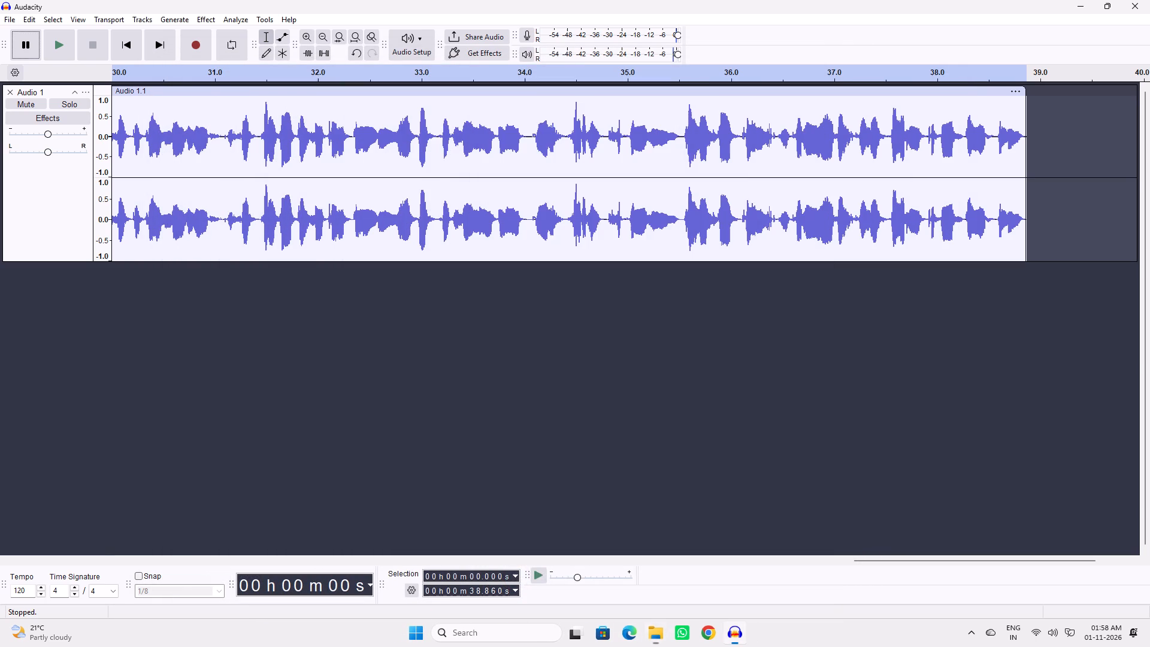
Listen to the exported untitled.wav from the Gaming voiceover folder, closing the media player when done.
left_click(655, 632)
left_click(261, 116)
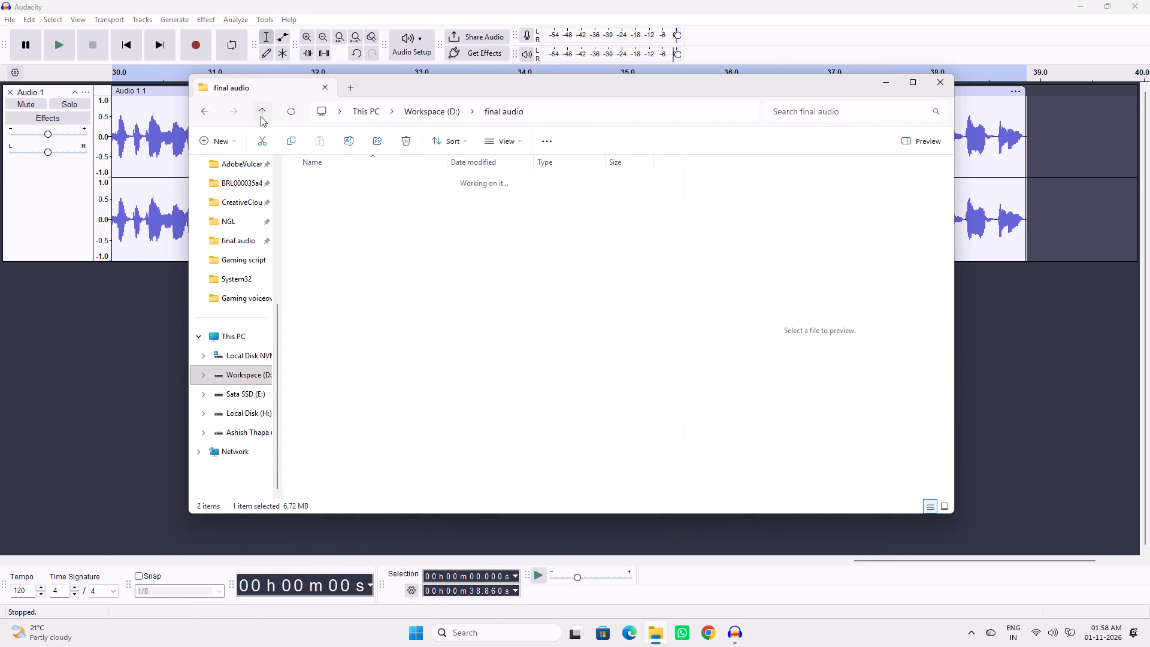
left_click(353, 246)
left_click(353, 246)
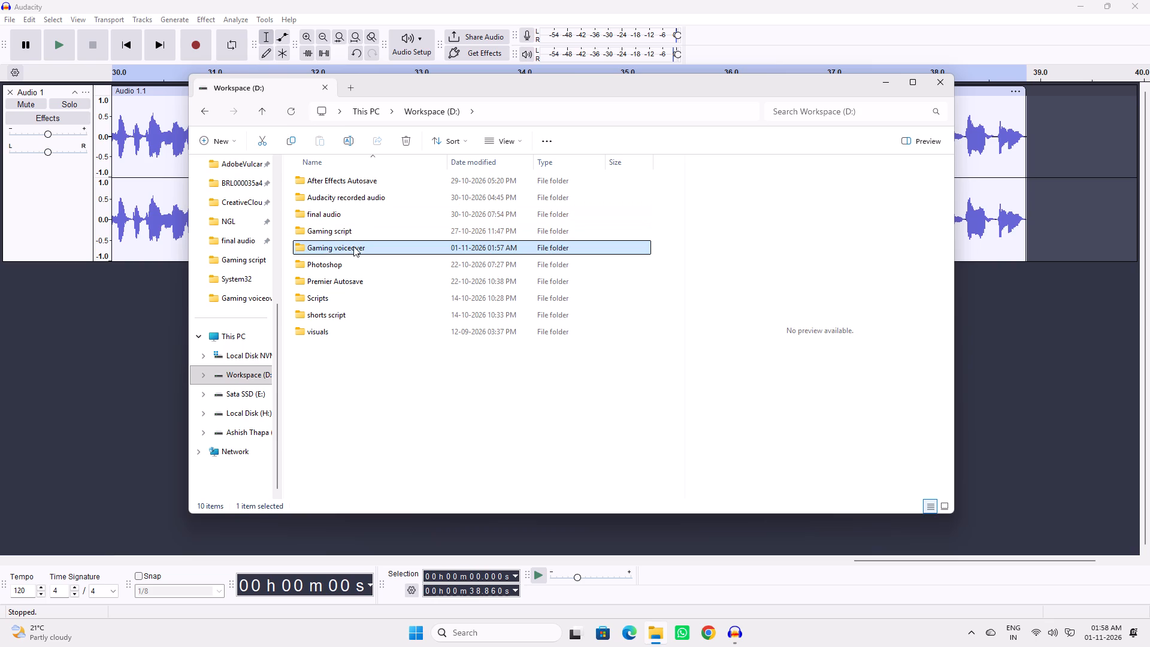
left_click(353, 252)
double_click(354, 249)
double_click(355, 184)
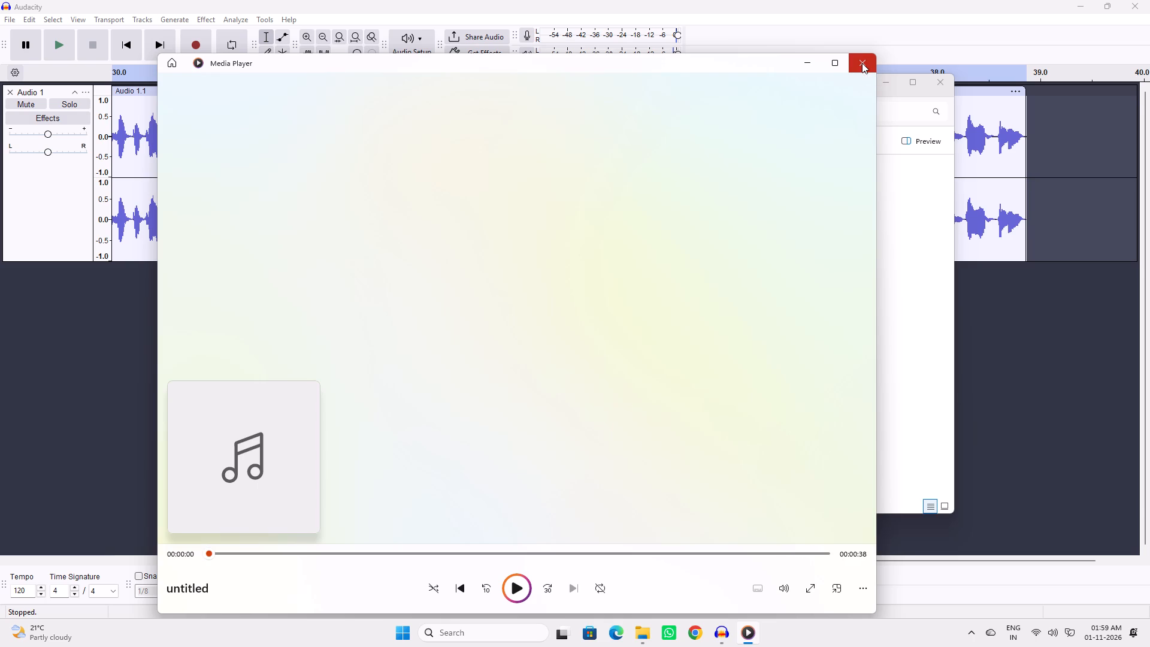
left_click(862, 63)
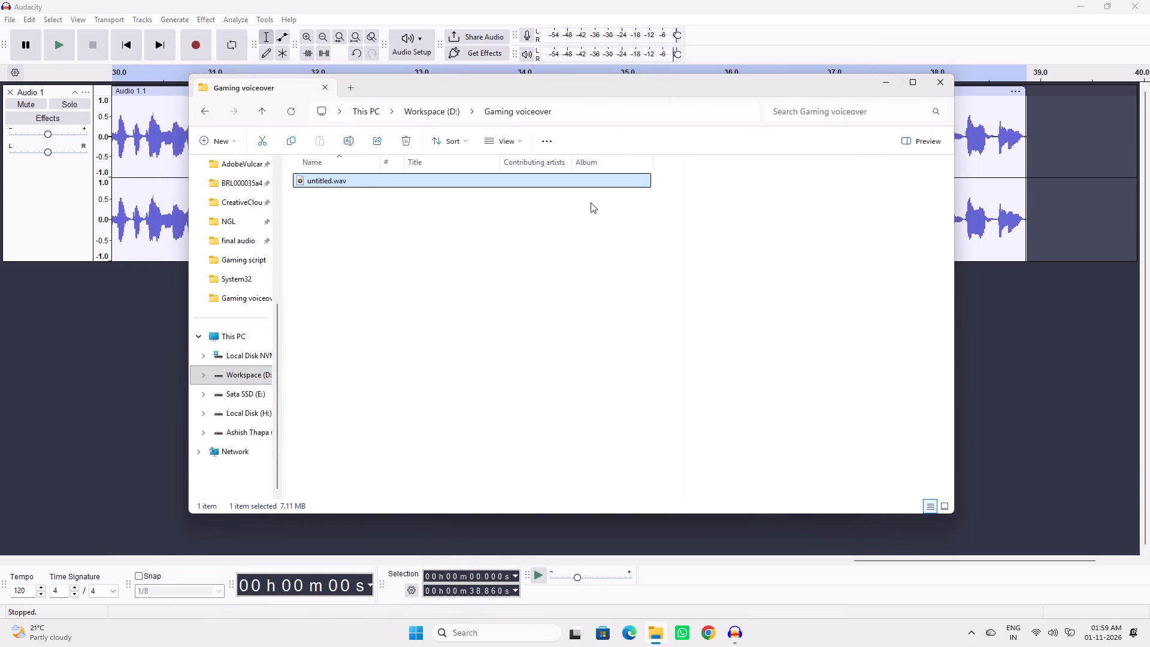
Rename untitled.wav in the Gaming voiceover folder as gta 5, keeping the .wav extension.
left_click(332, 183)
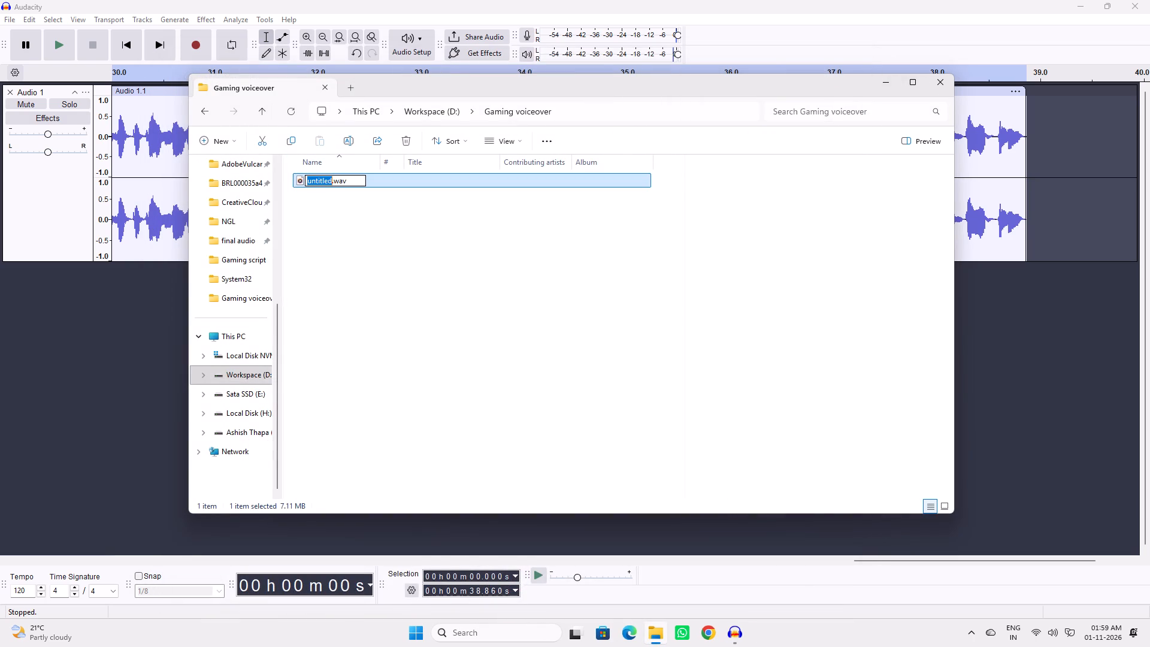
type("gta")
key("space")
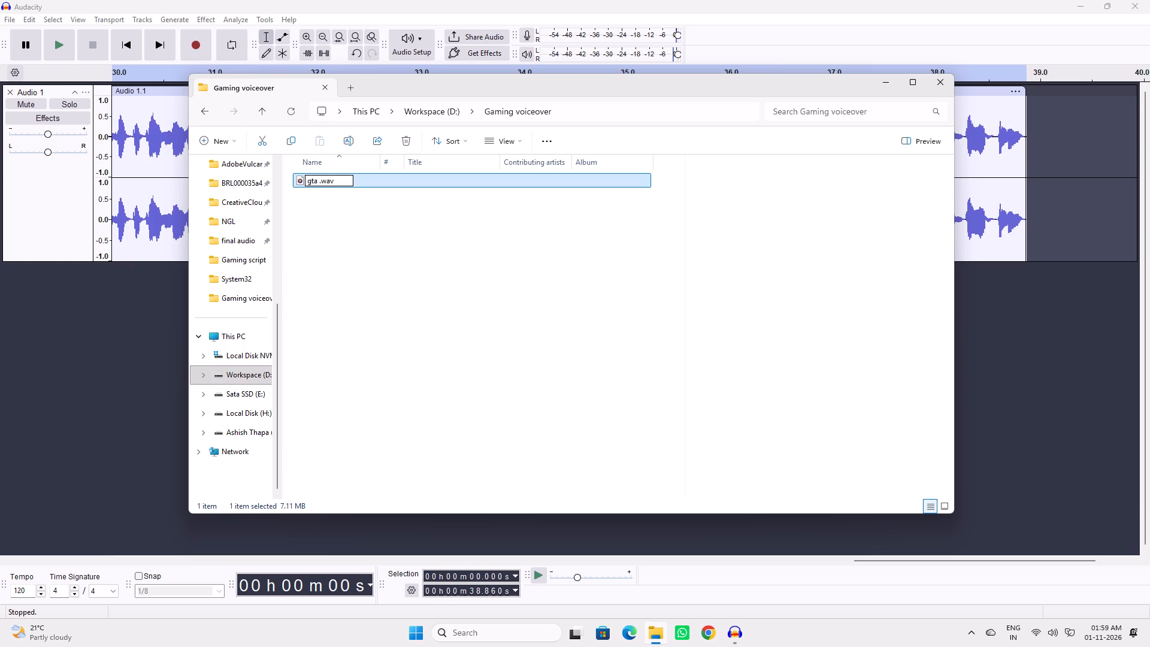
type("5")
key("space")
key("Return")
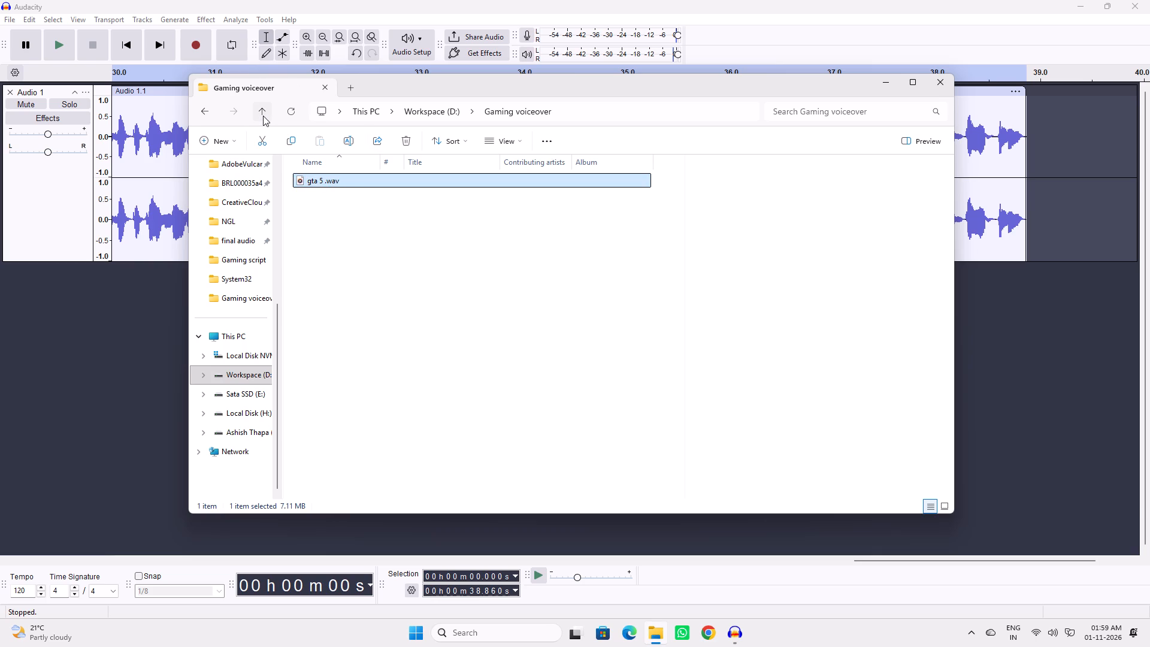
Delete 50 bodyguards.wav from the final audio folder on drive D.
left_click(263, 116)
double_click(350, 213)
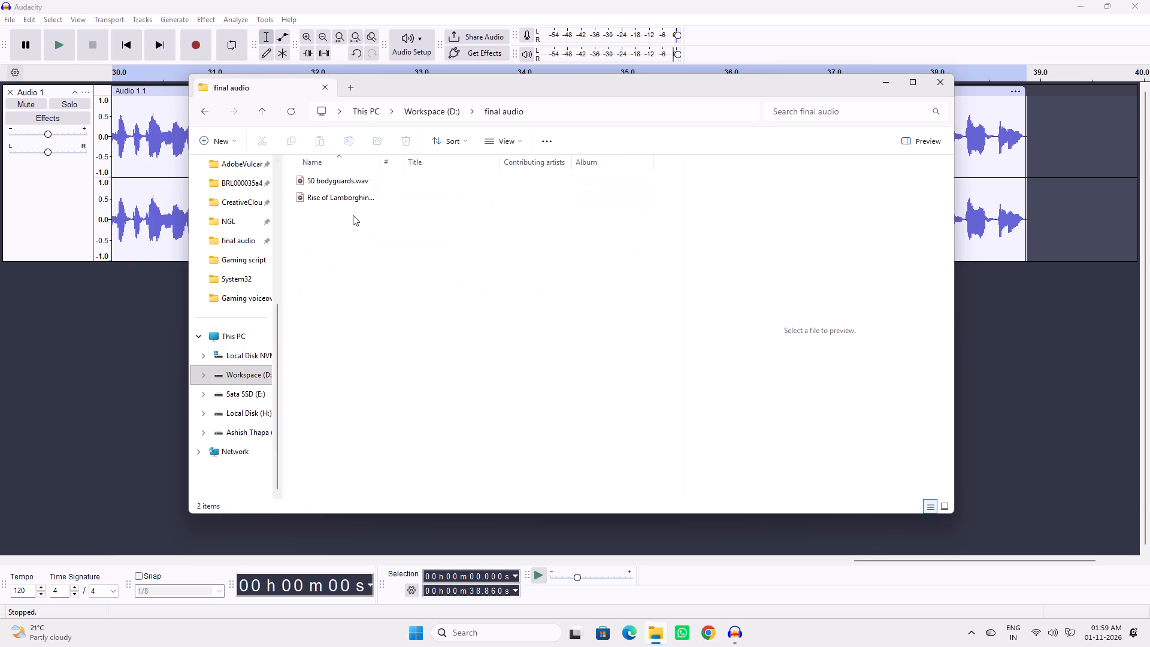
left_click(386, 222)
left_click(355, 186)
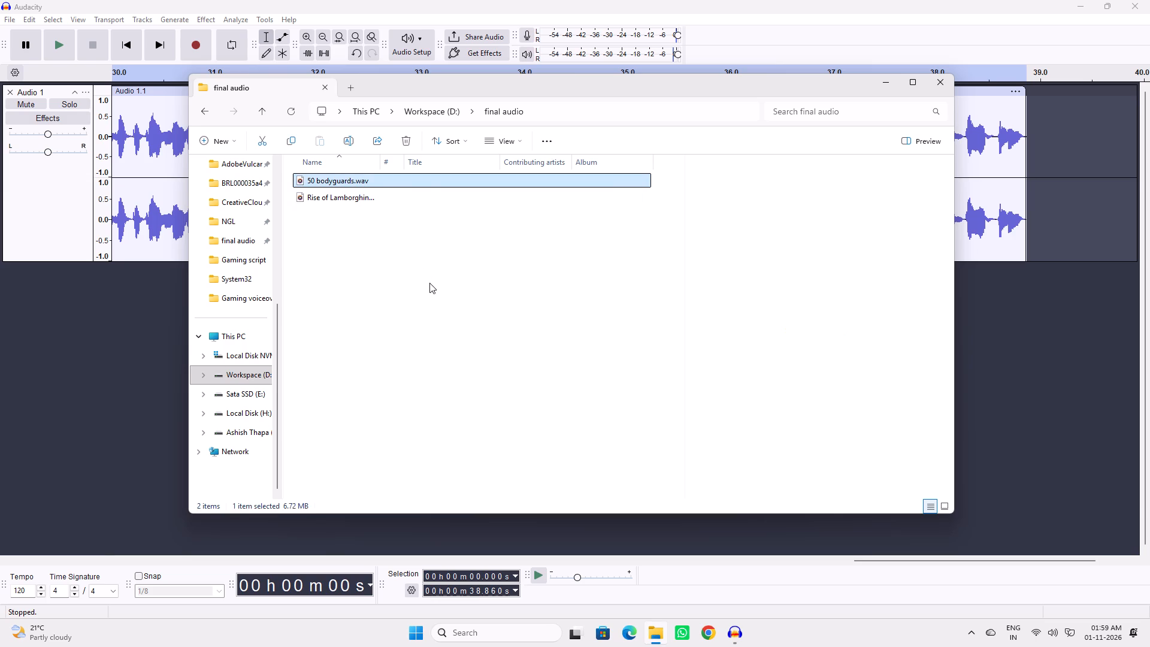
key("Delete")
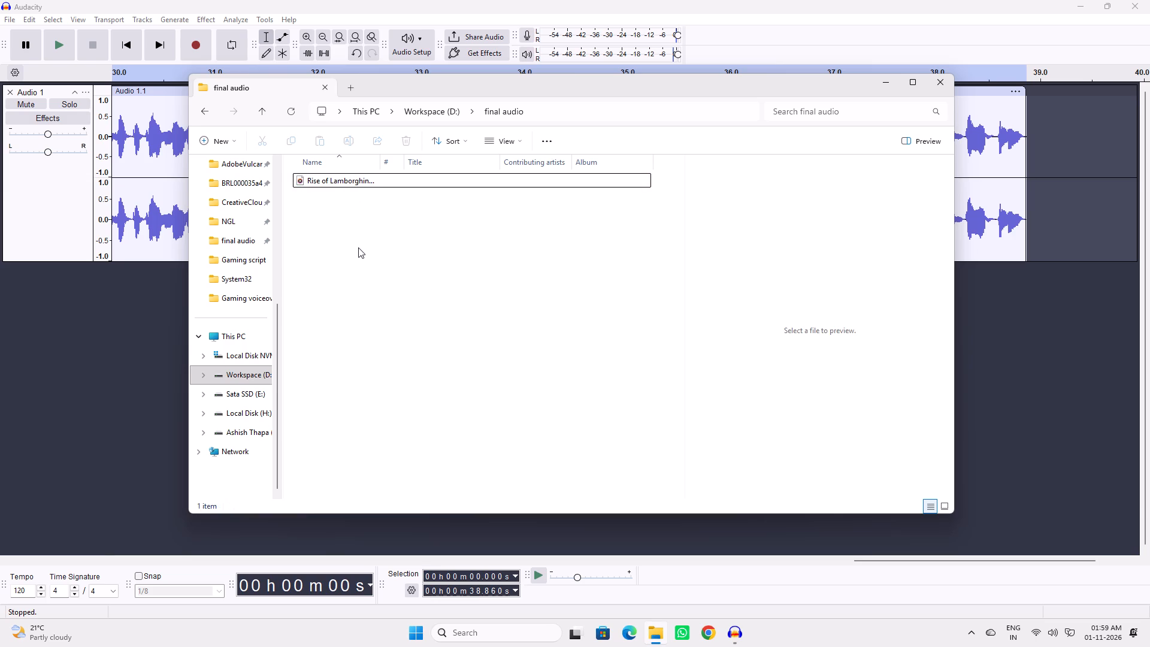
left_click(358, 247)
Check the contents of the Audacity recorded audio folder and return to drive D.
left_click(263, 113)
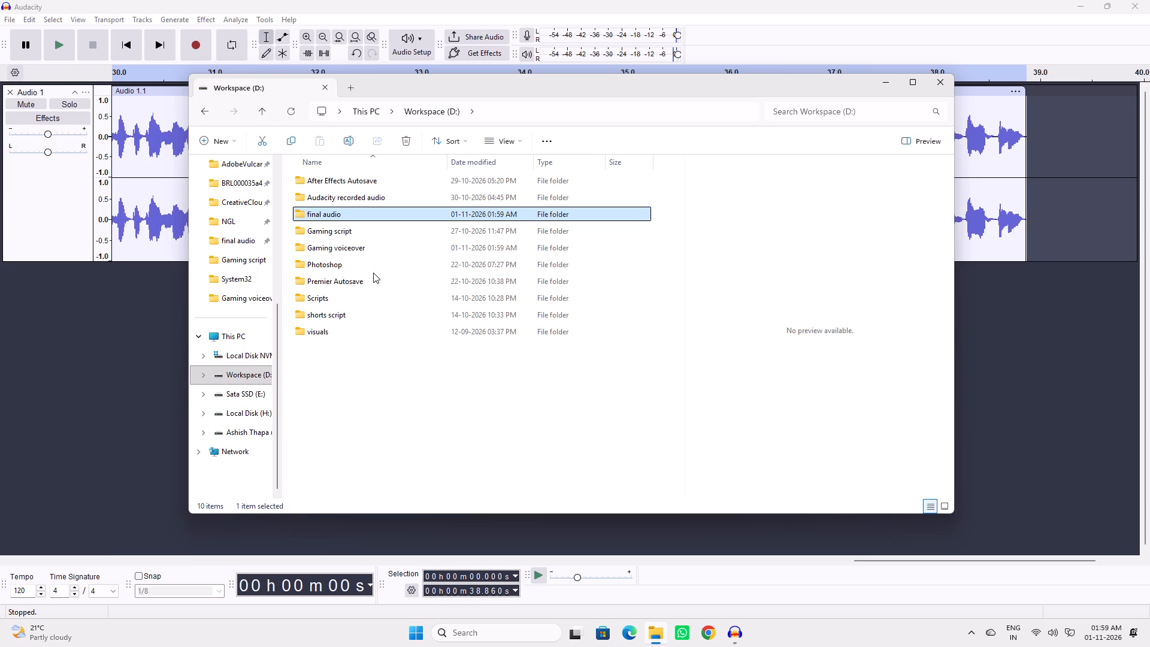
double_click(365, 198)
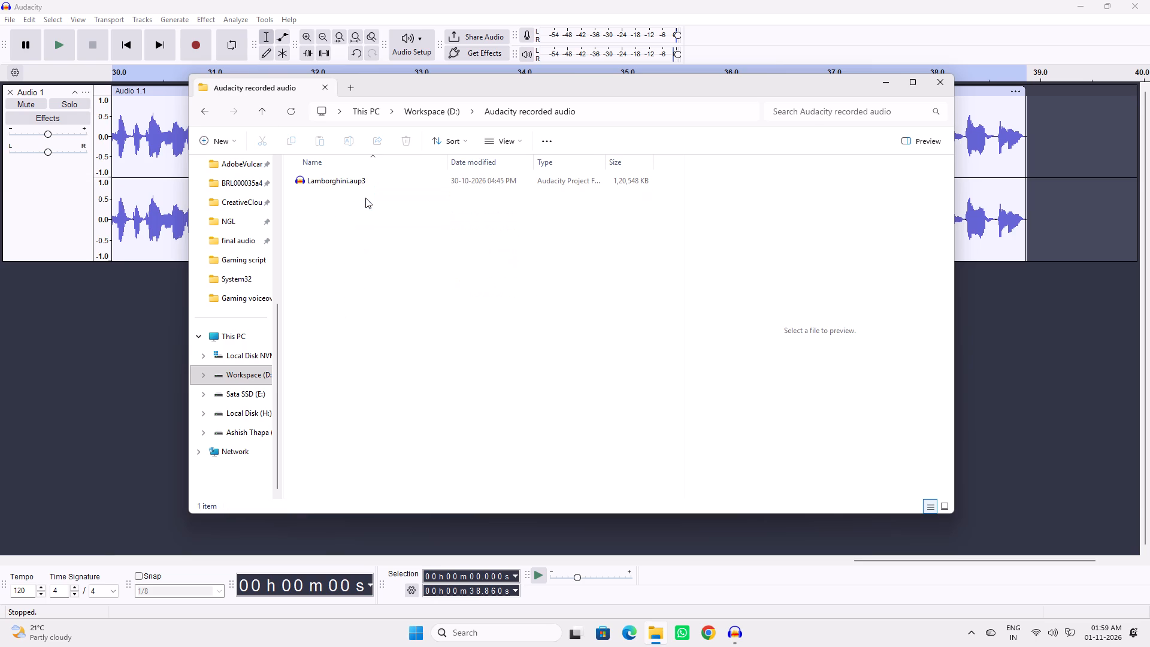
left_click(365, 198)
left_click(260, 114)
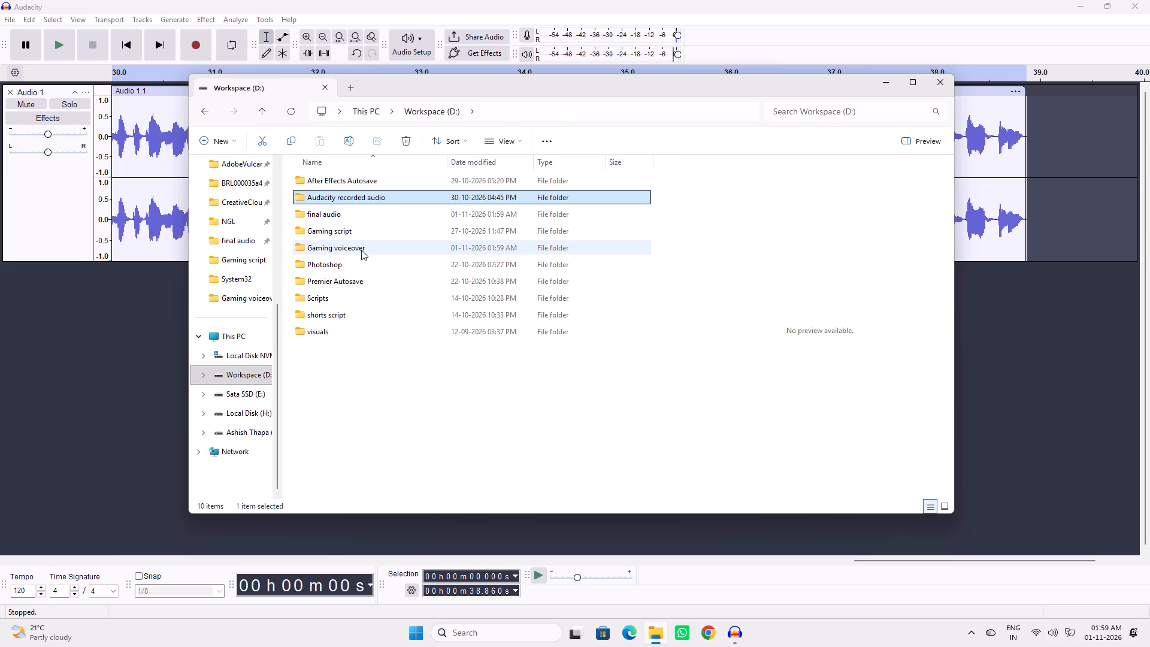
Rename the Gaming voiceover folder on drive D as Gaming audio.
left_click(326, 216)
left_click(320, 213)
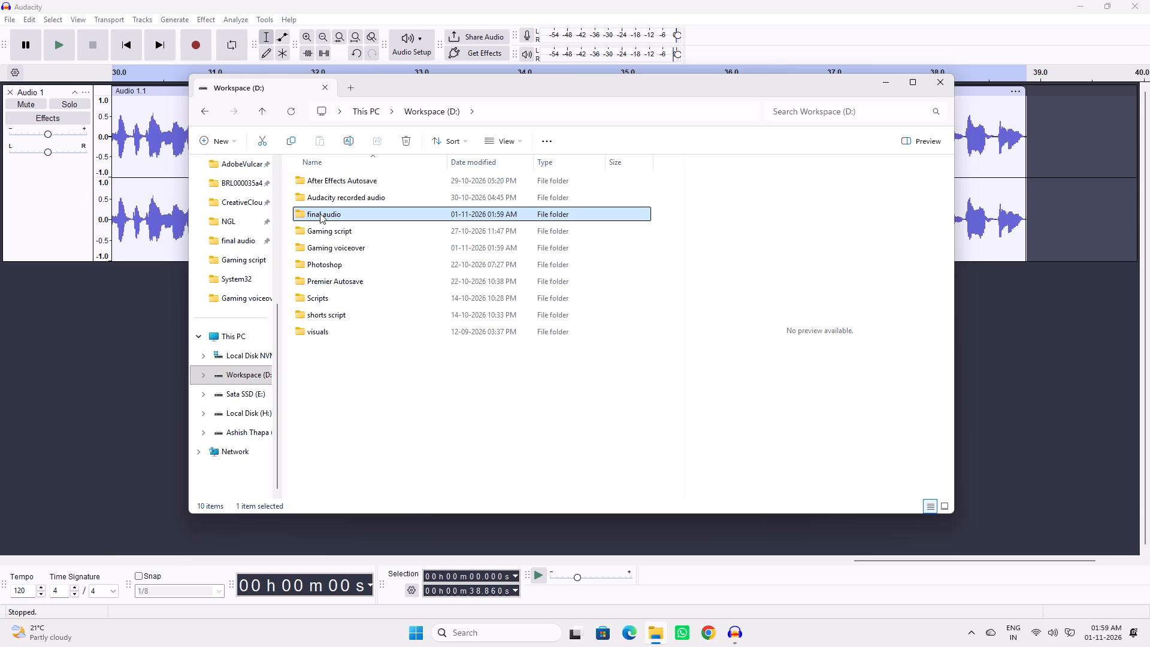
left_click(335, 250)
left_click(356, 250)
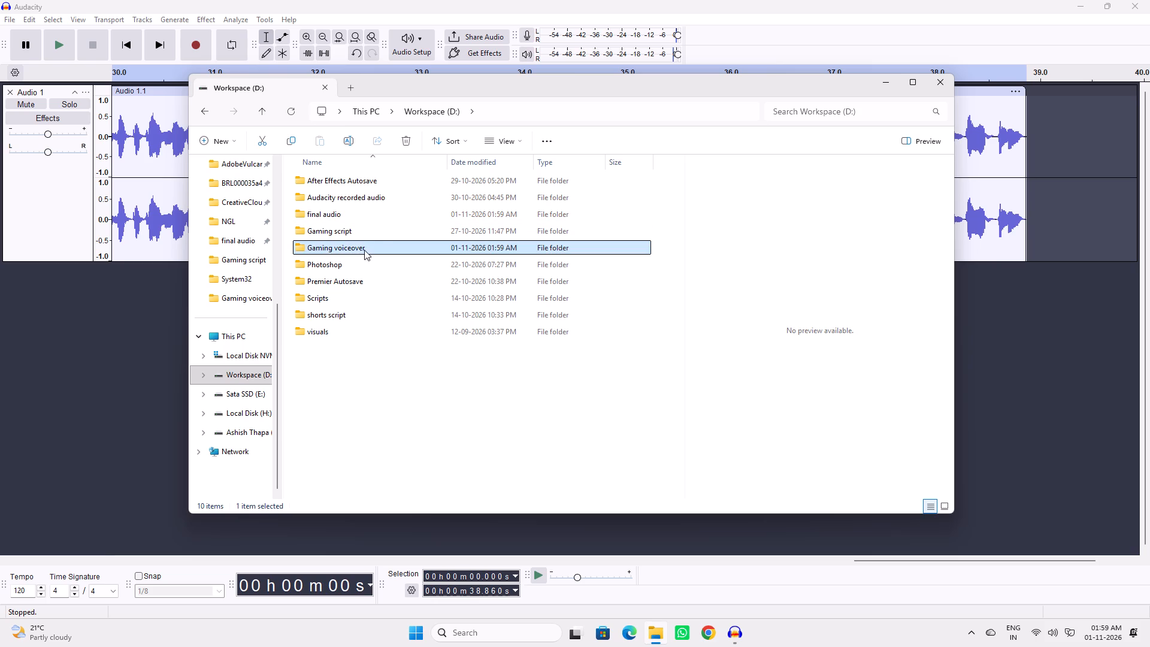
left_click(370, 248)
key("BackSpace")
key("BackSpace")
key("BackSpace")
key("BackSpace")
key("BackSpace")
key("BackSpace")
key("BackSpace")
key("BackSpace")
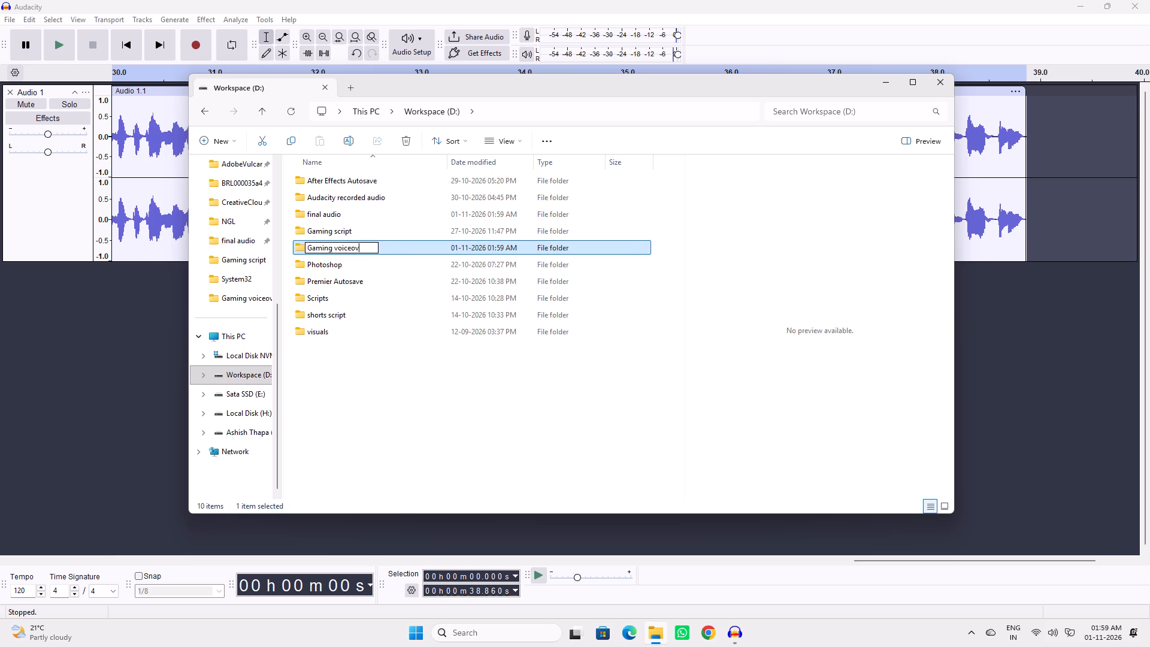
key("BackSpace")
type("audio")
key("Return")
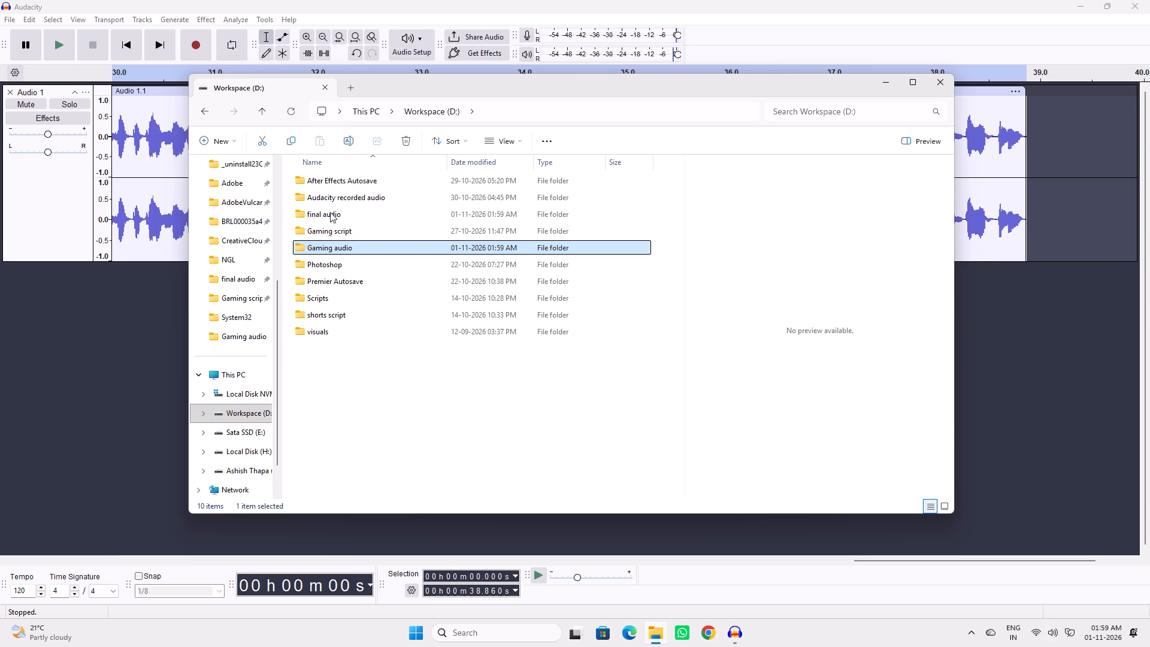
Rename the final audio folder on drive D as Documentry audio.
left_click(325, 207)
left_click(320, 214)
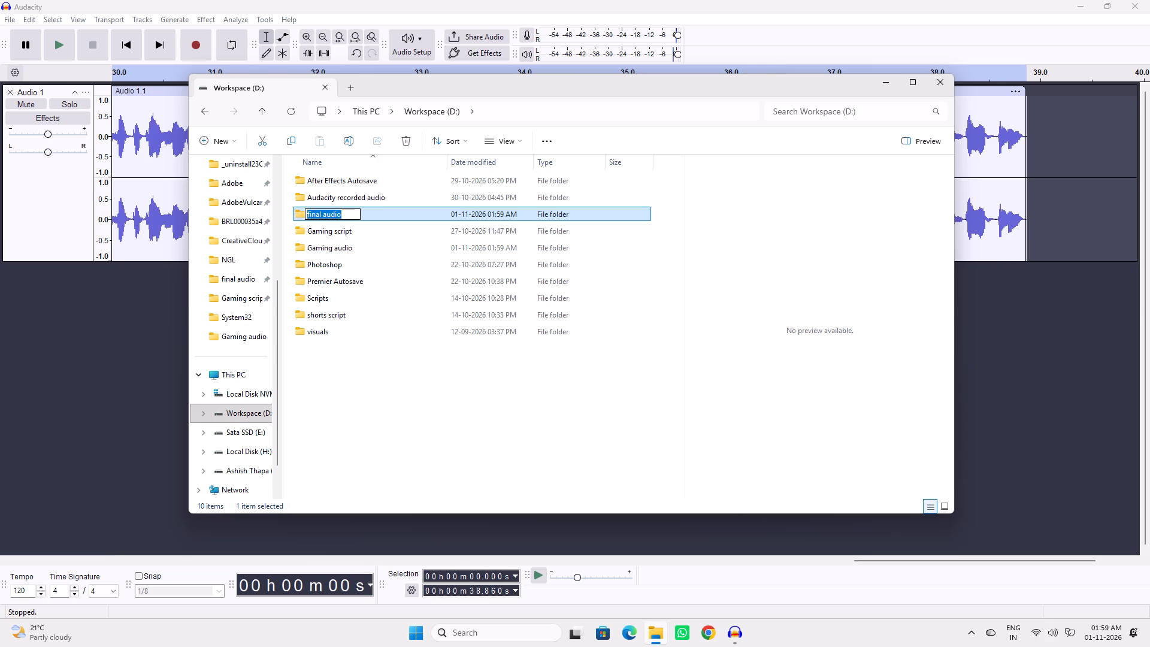
left_click_drag(321, 214, 305, 214)
type("Documentry")
key("Return")
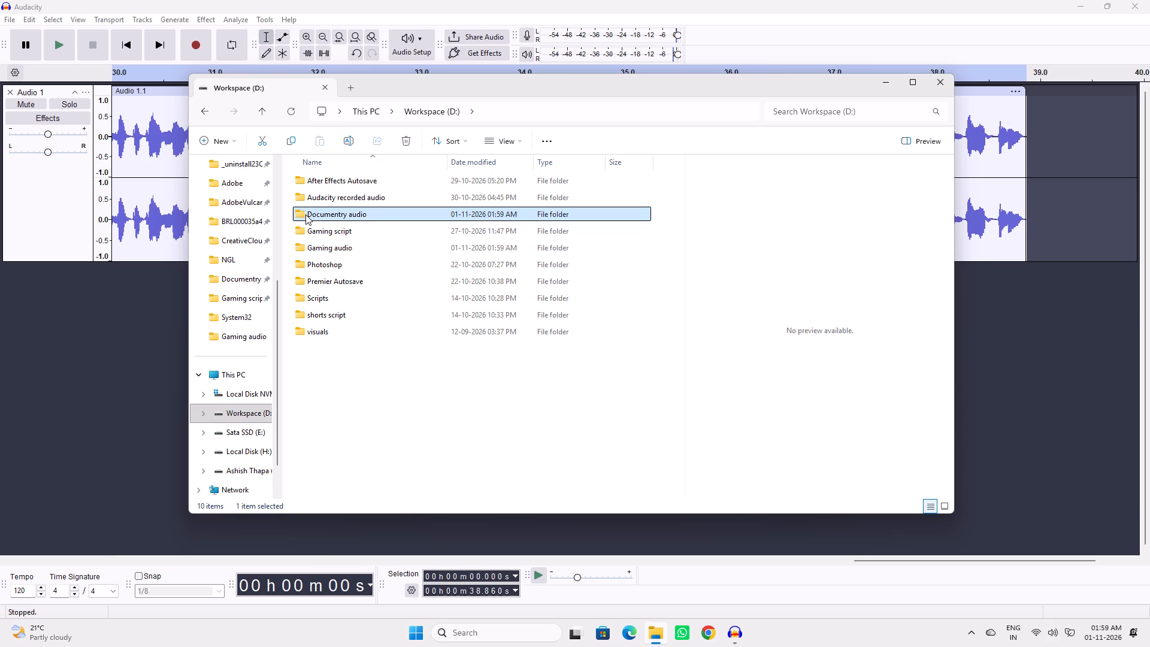
left_click(390, 400)
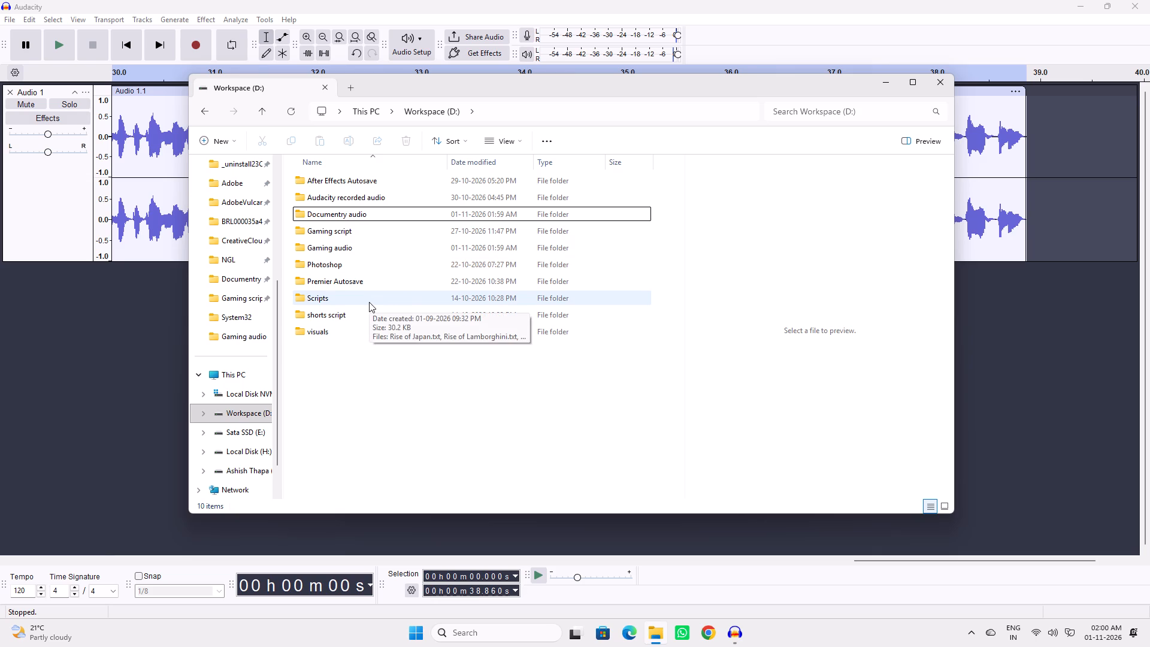
Rename the Scripts folder on drive D as Long form Scripts.
left_click(335, 307)
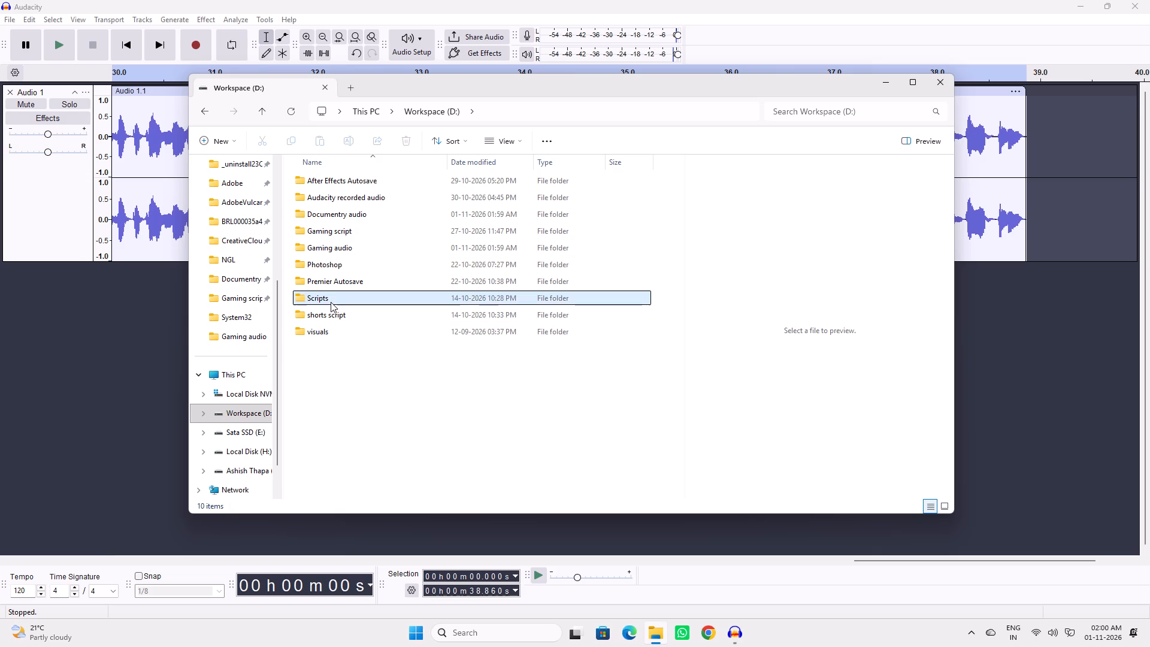
left_click(331, 302)
left_click(313, 299)
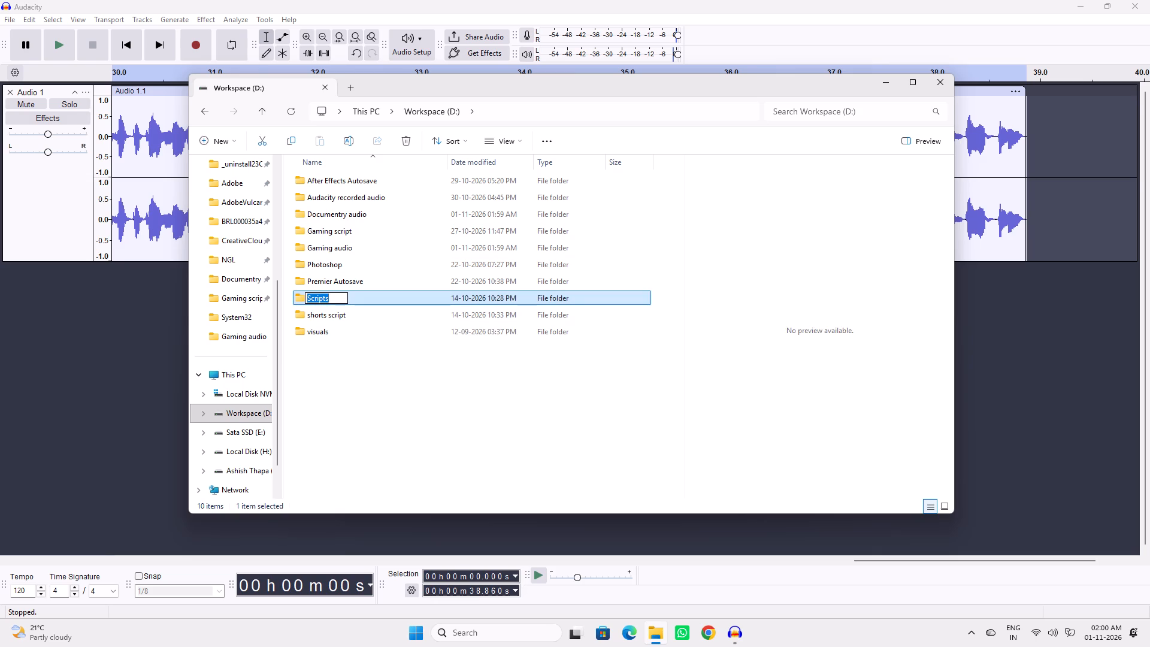
left_click(308, 299)
type("Long form")
key("space")
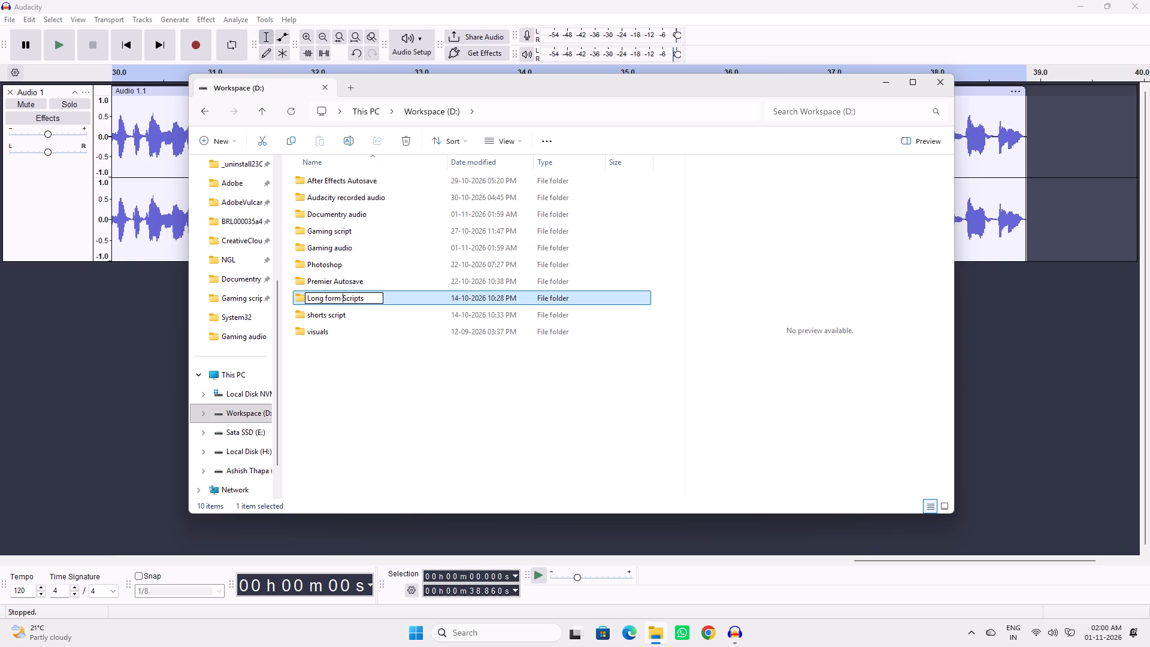
key("Return")
left_click(413, 389)
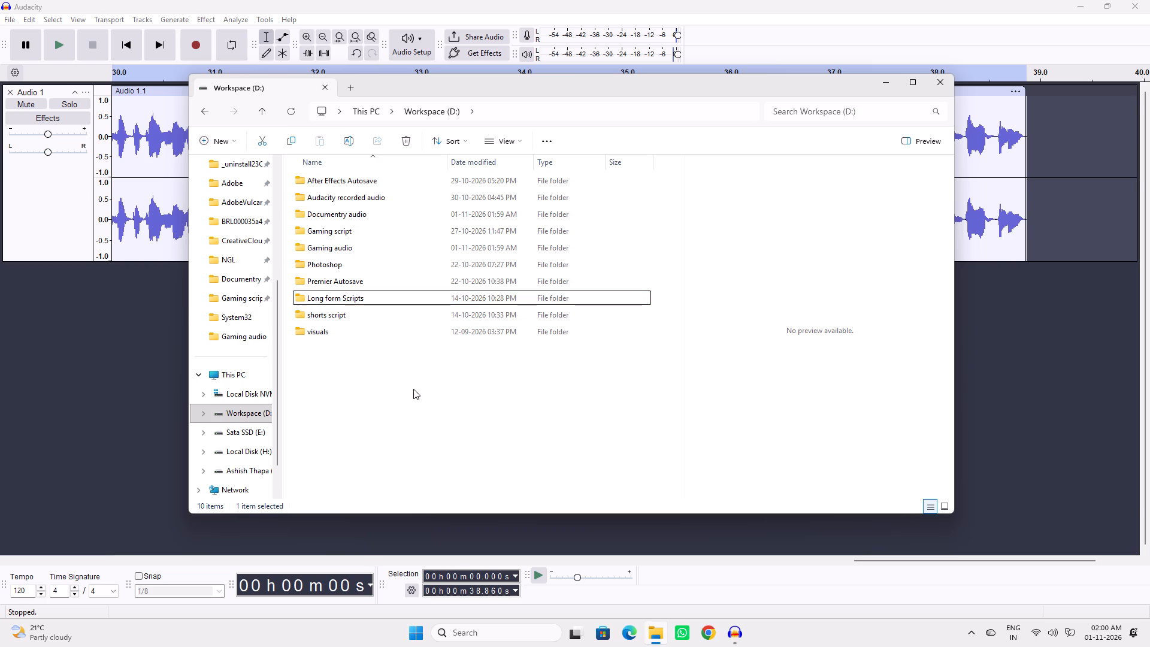
Close the file window and Audacity, discarding the untitled project without saving it.
left_click(936, 86)
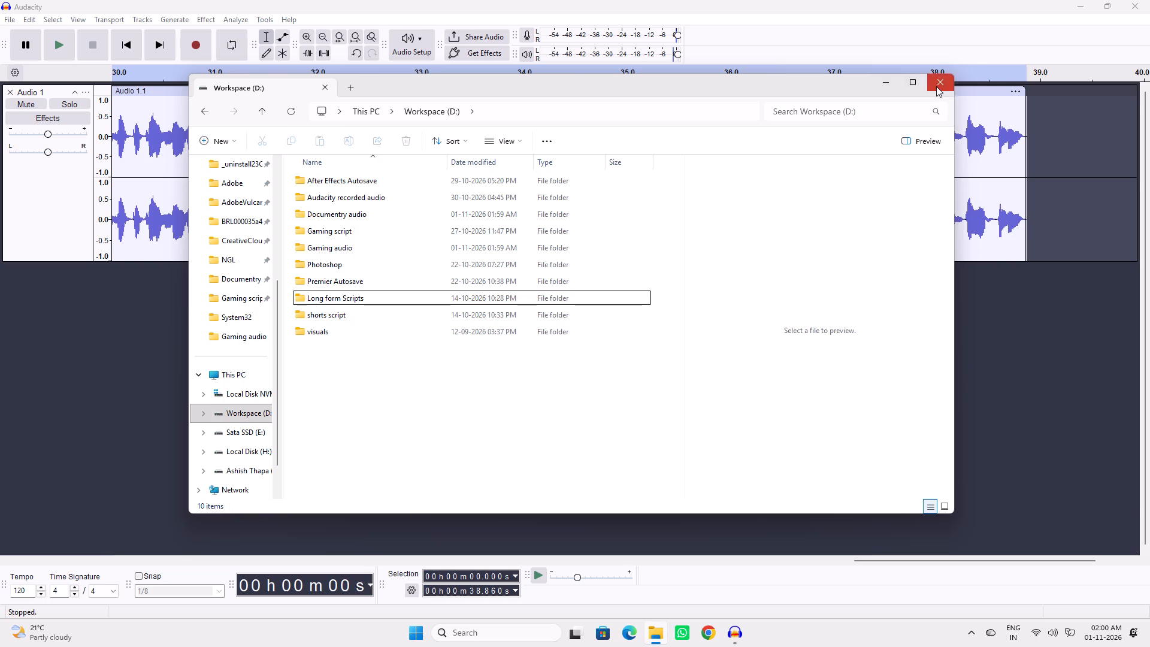
left_click(556, 343)
left_click(1149, 0)
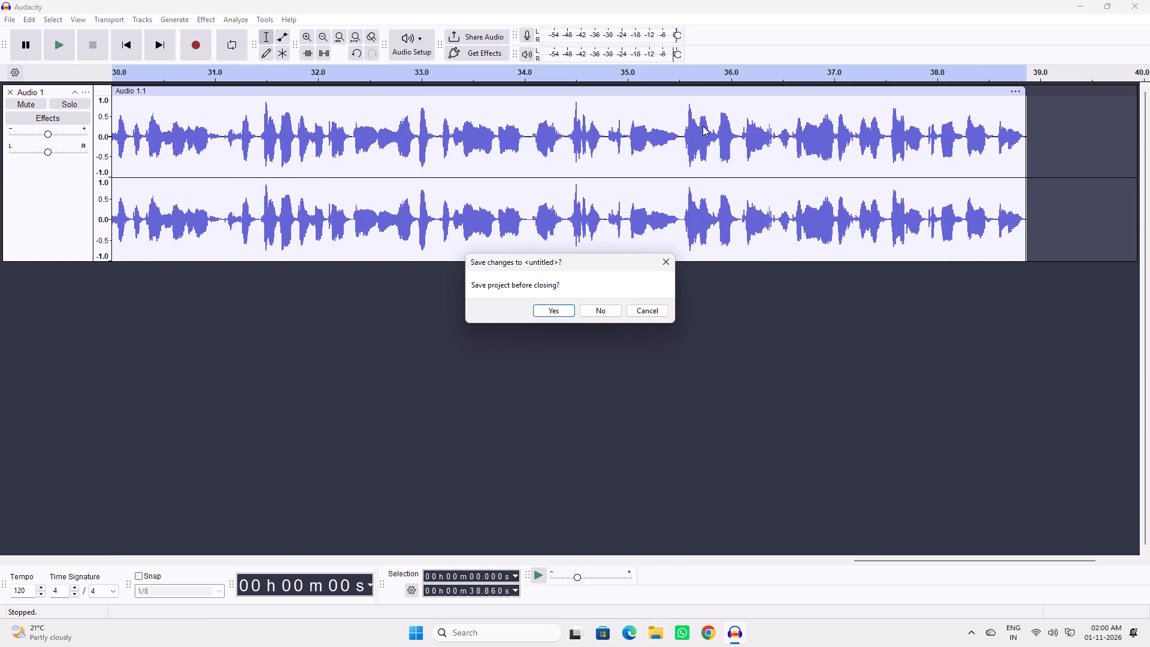
left_click(598, 312)
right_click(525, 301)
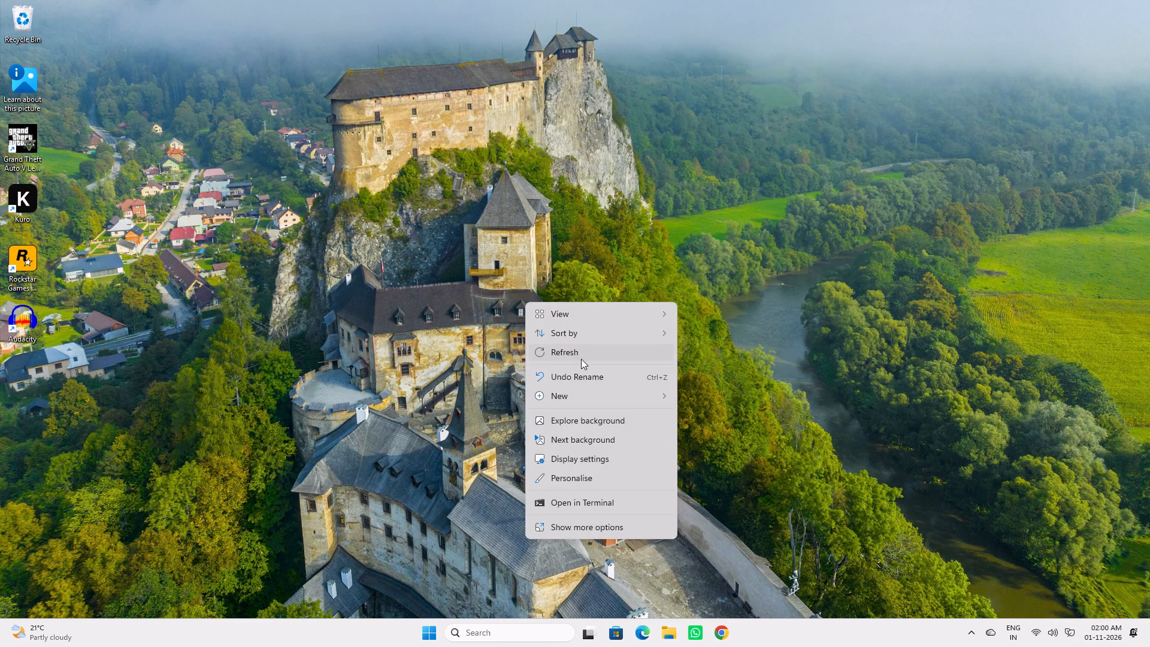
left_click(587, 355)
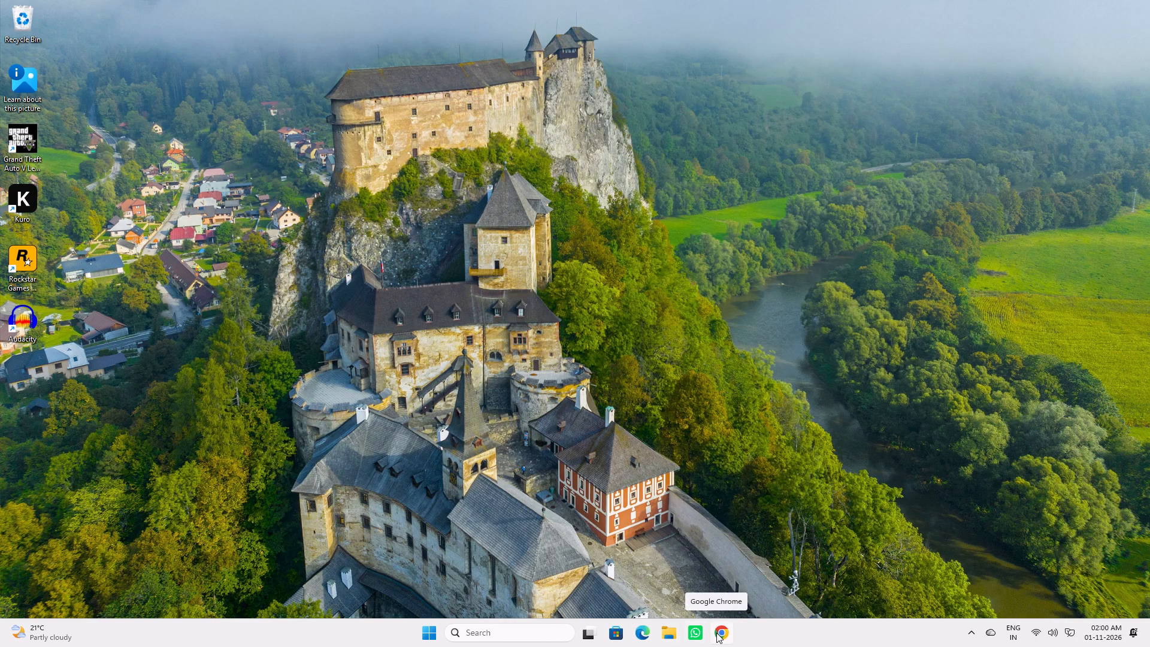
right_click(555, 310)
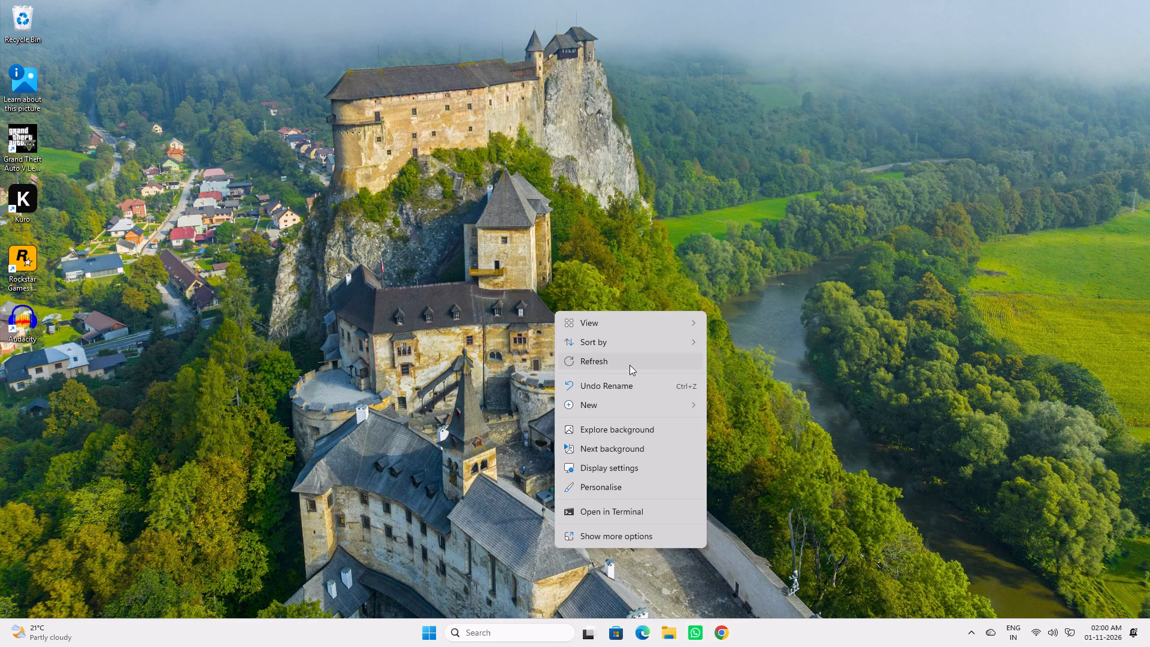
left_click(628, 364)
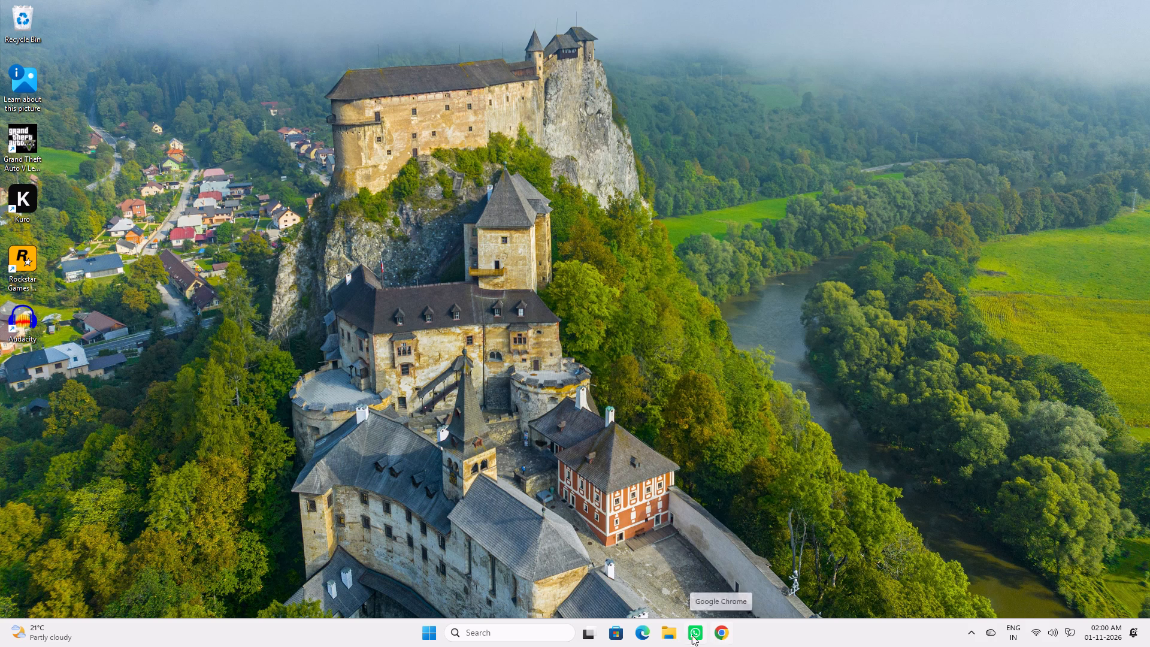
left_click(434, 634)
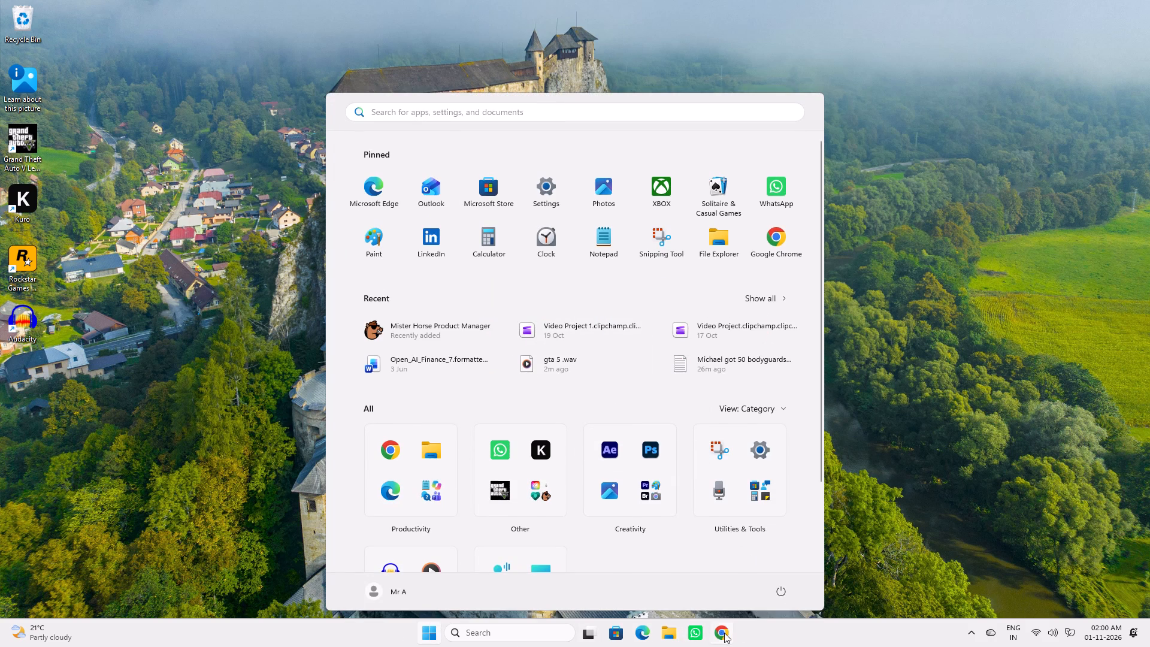
Switch to Google Chrome, search for adobe podcast and open the Enhance Speech tool on the Adobe Podcast site.
left_click(724, 633)
left_click(543, 301)
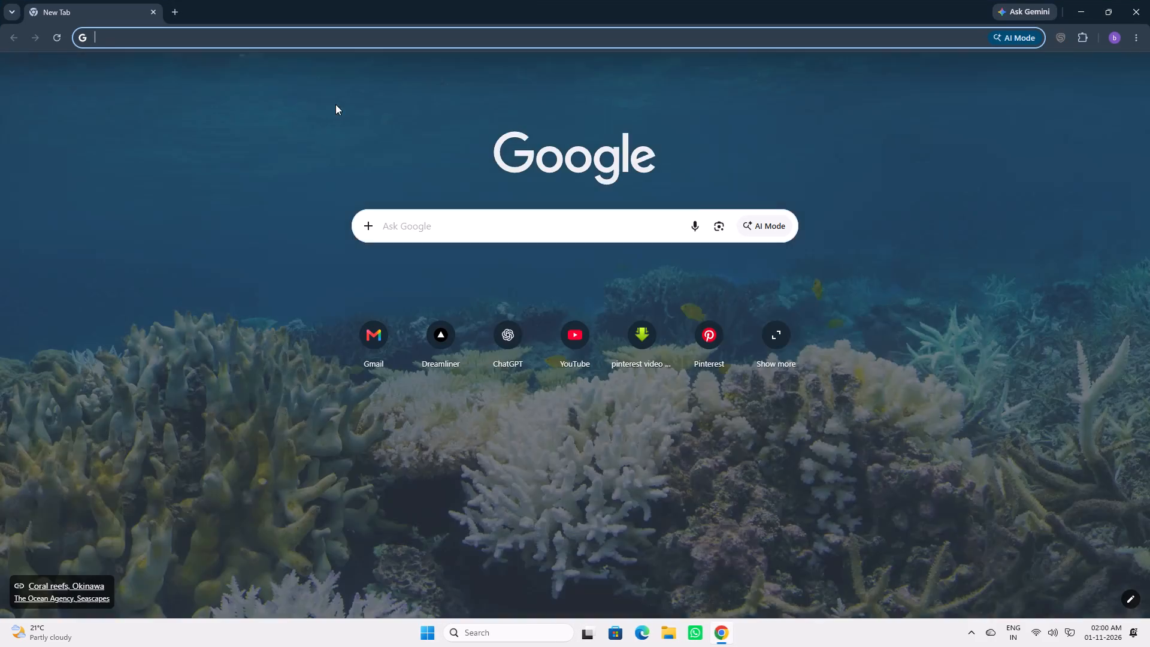
left_click(513, 224)
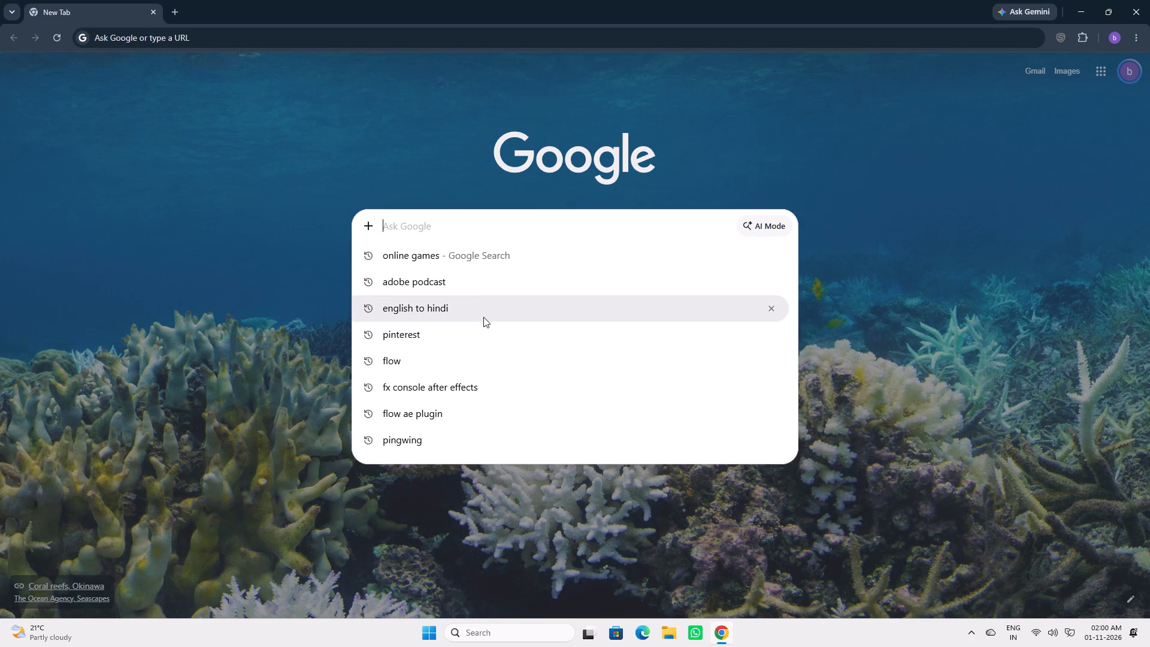
left_click(484, 288)
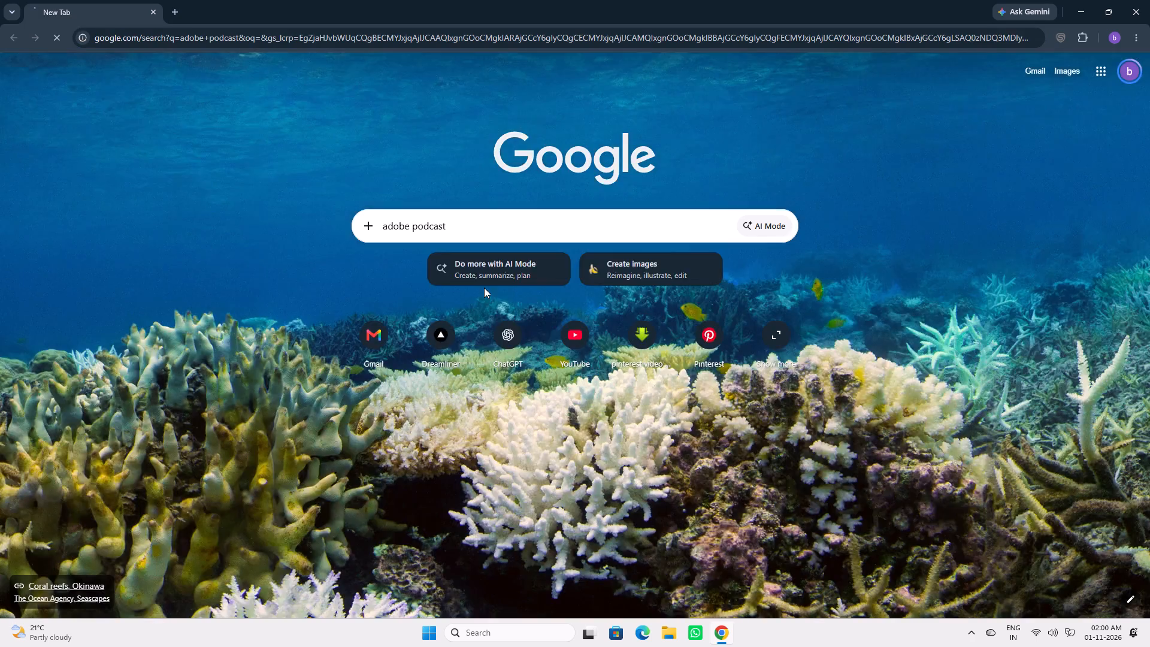
left_click(314, 194)
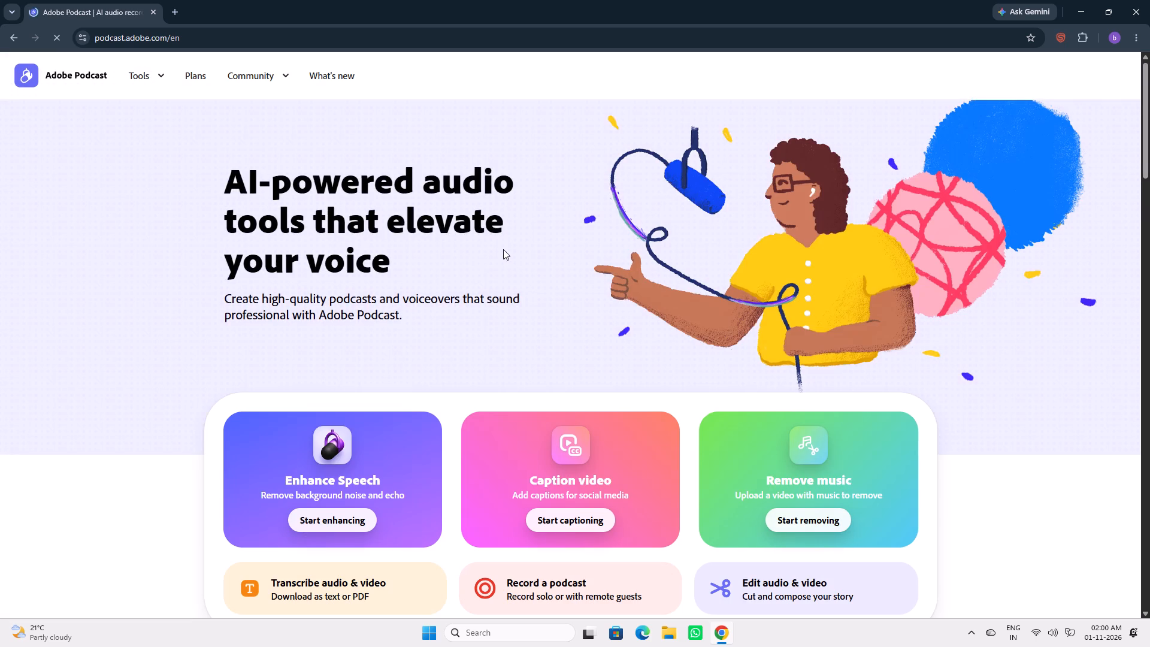
scroll(382, 443, "down", 4)
left_click(341, 277)
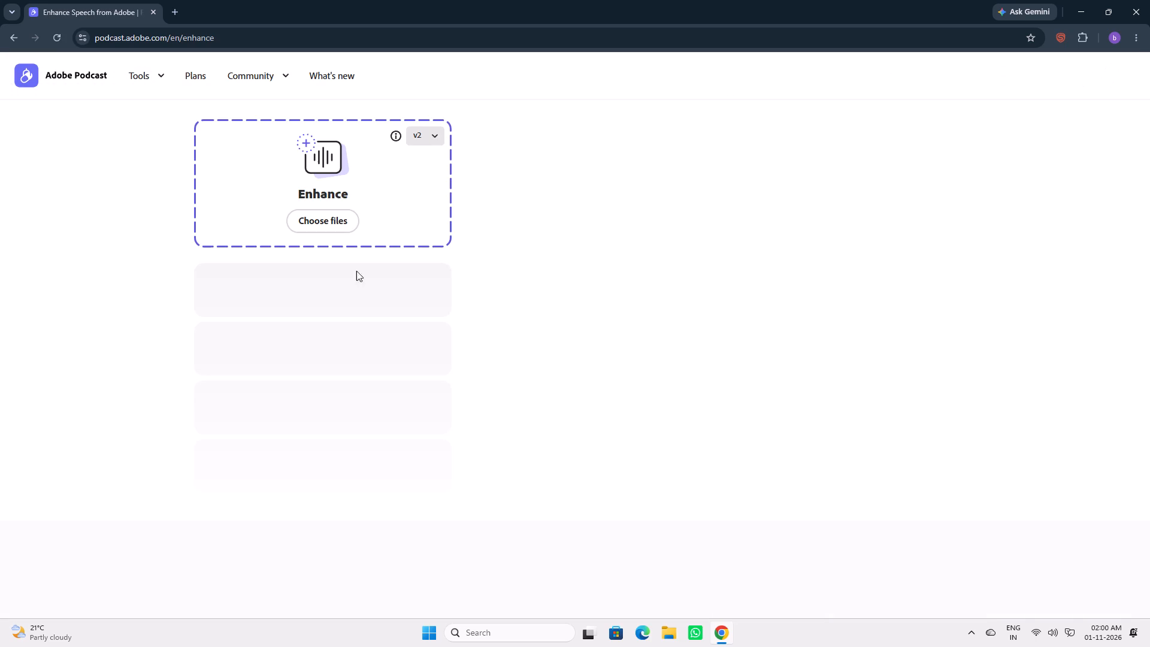
Upload gta 5 .wav from the Gaming audio folder on drive D for speech enhancement.
left_click(331, 224)
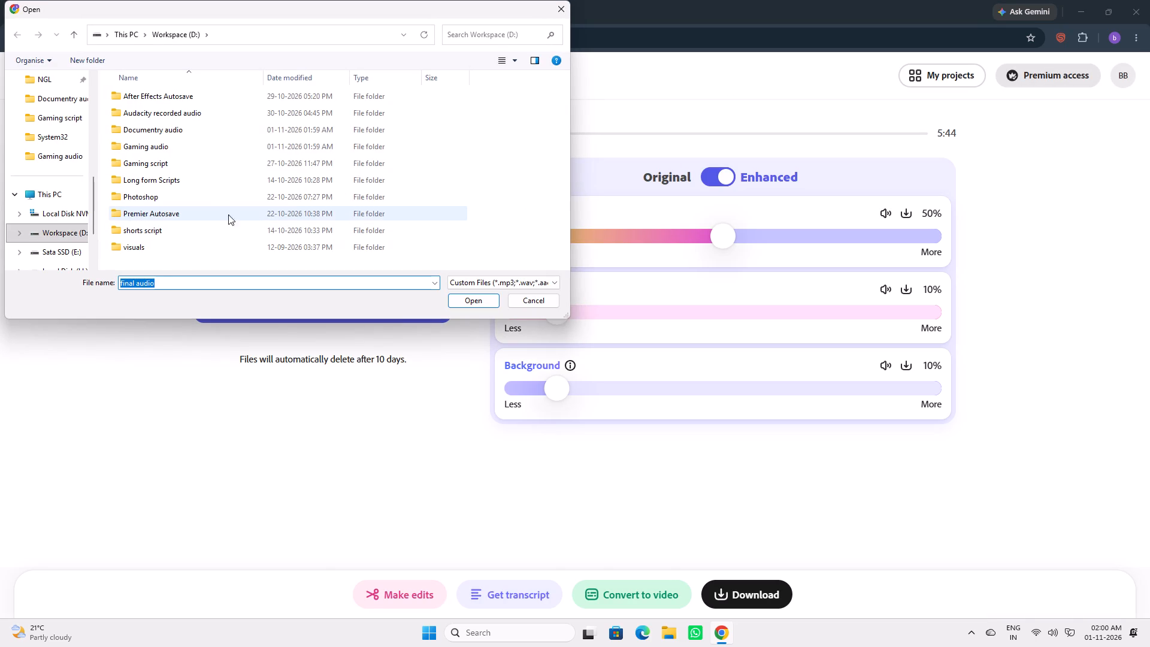
scroll(204, 207, "up", 3)
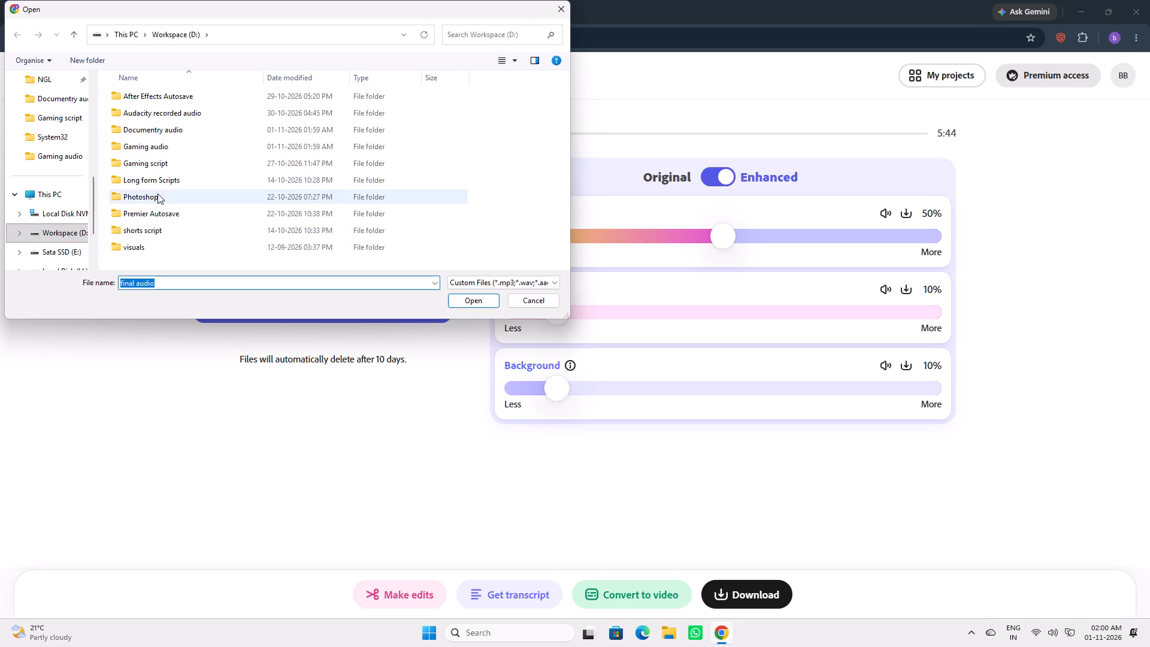
double_click(164, 150)
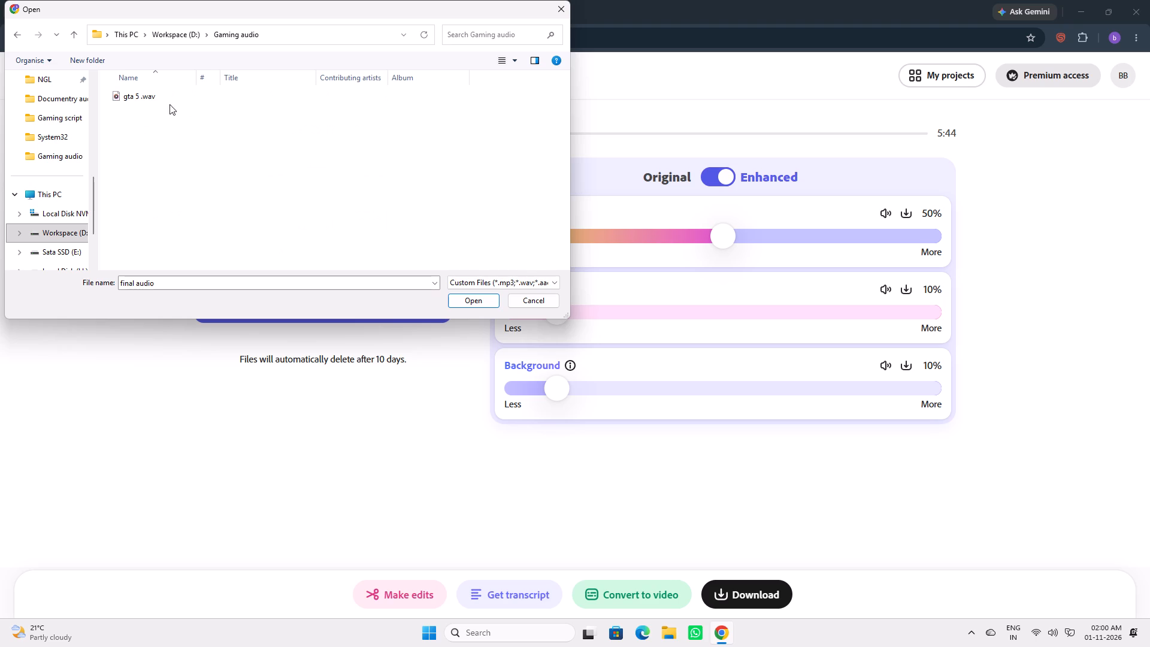
left_click(170, 92)
left_click(462, 298)
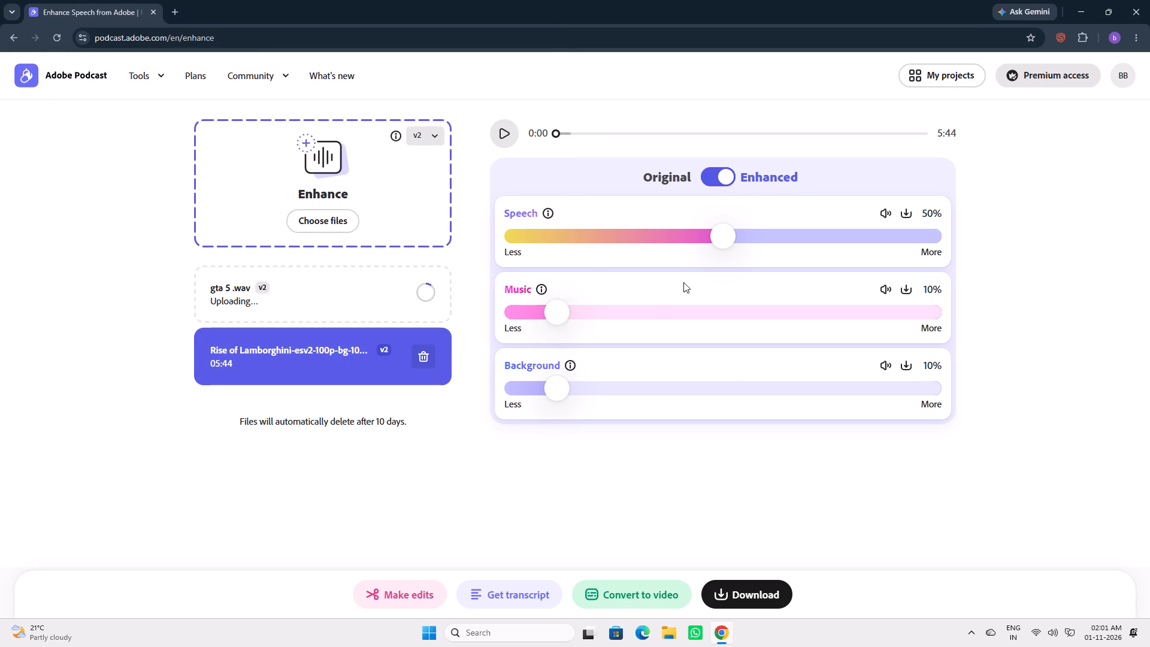
Play the Rise of Lamborghini recording and compare its original and enhanced sound.
left_click(499, 140)
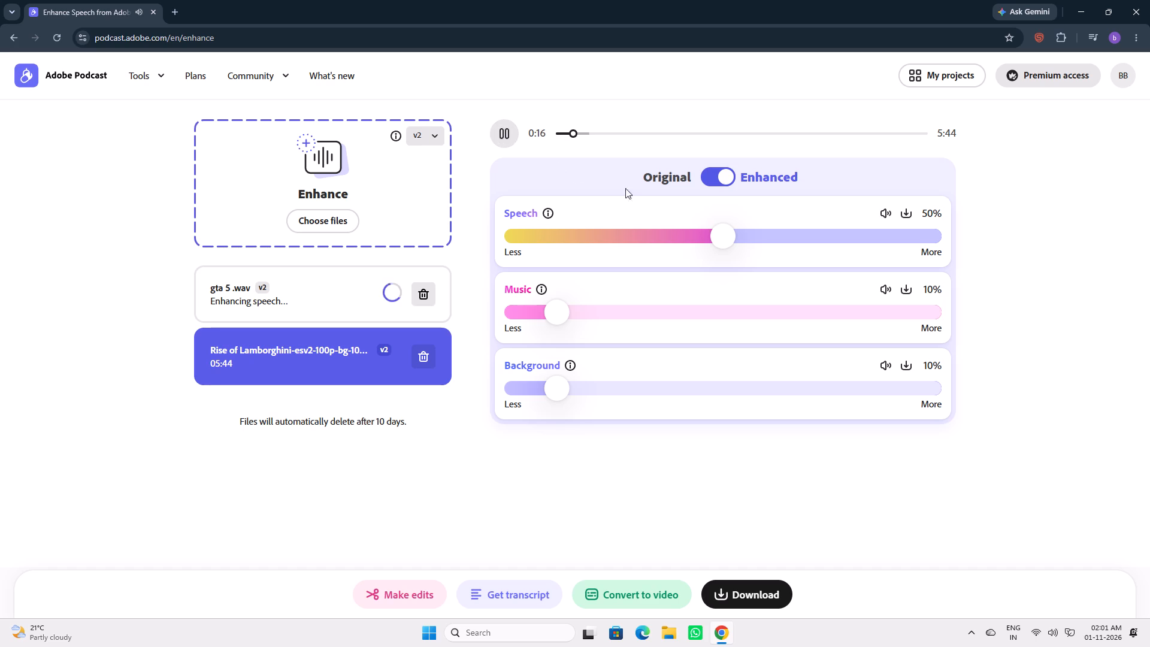
left_click(730, 170)
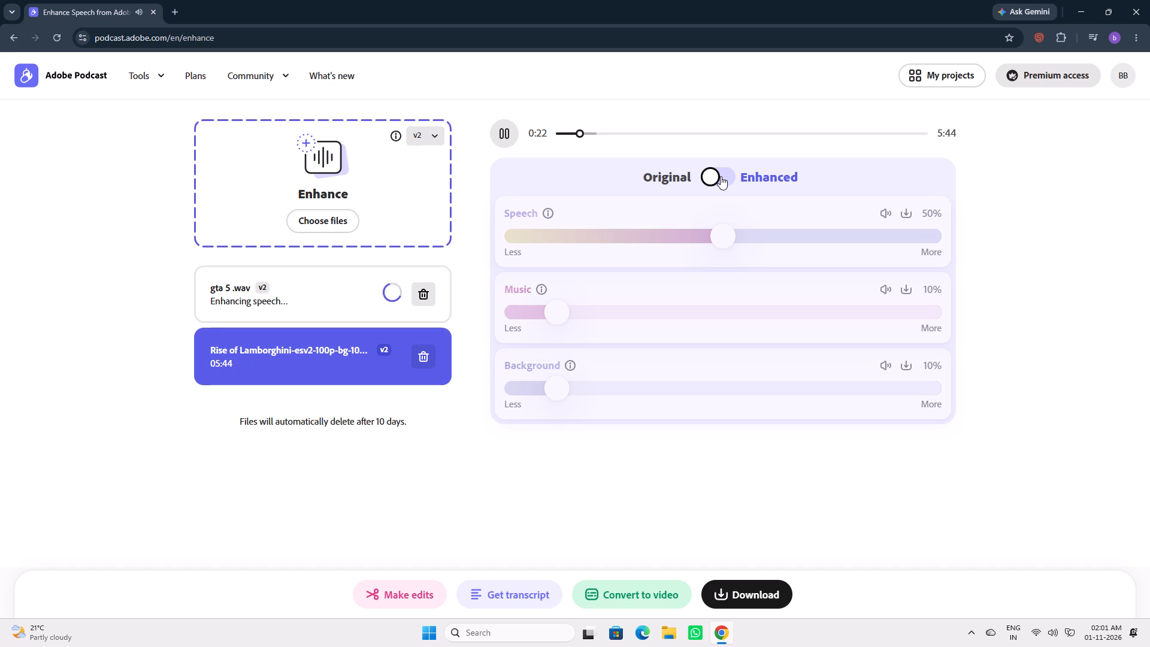
left_click(721, 176)
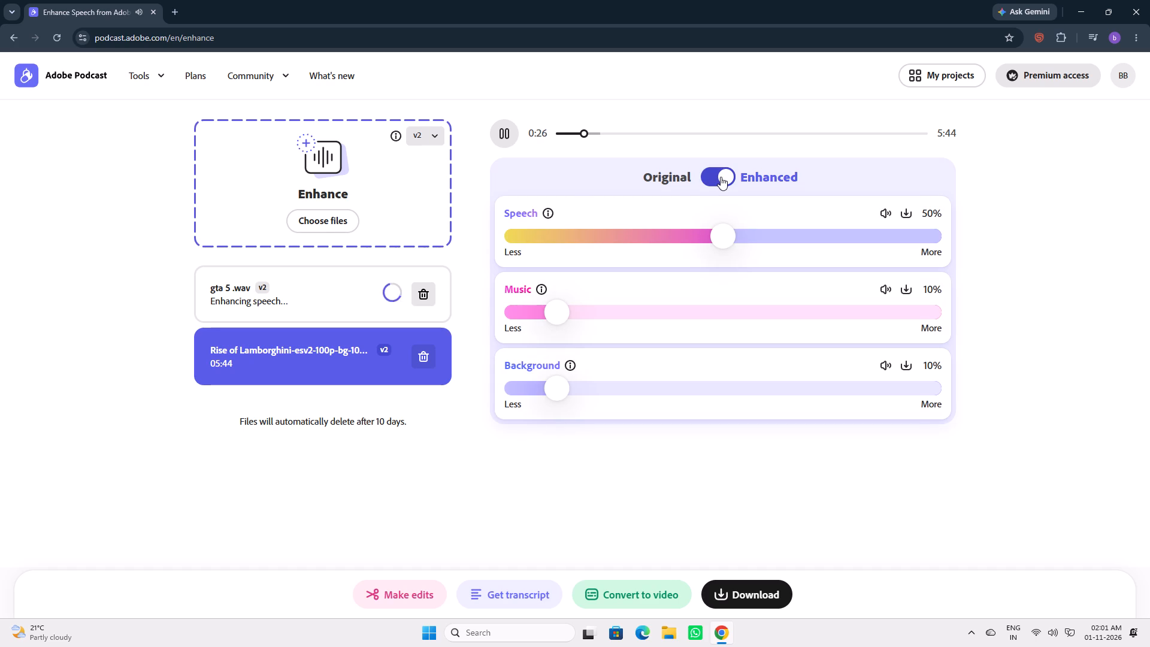
left_click(721, 179)
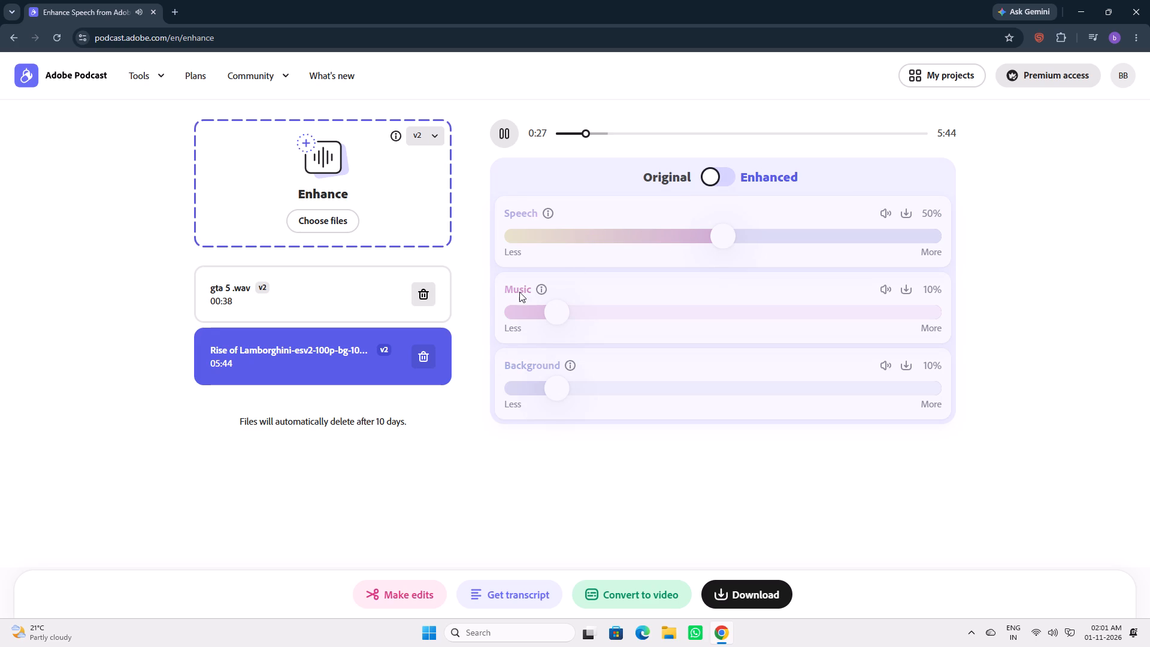
Play the gta 5 .wav recording, compare its original and enhanced sound, and replay the opening seconds.
left_click(328, 302)
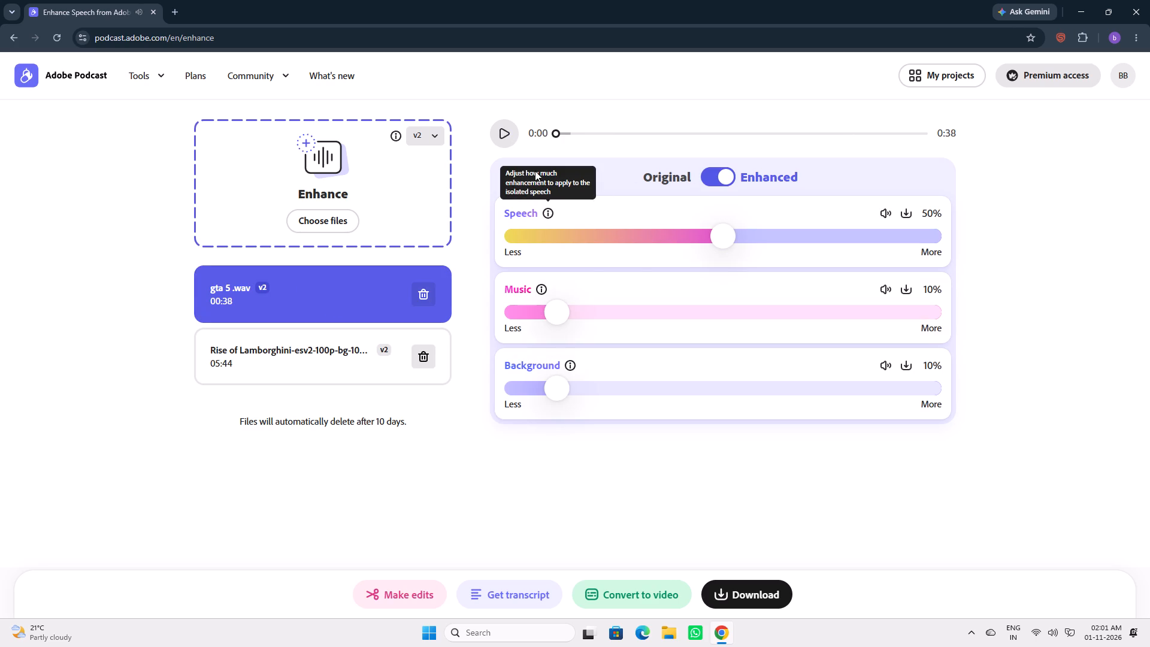
left_click(504, 129)
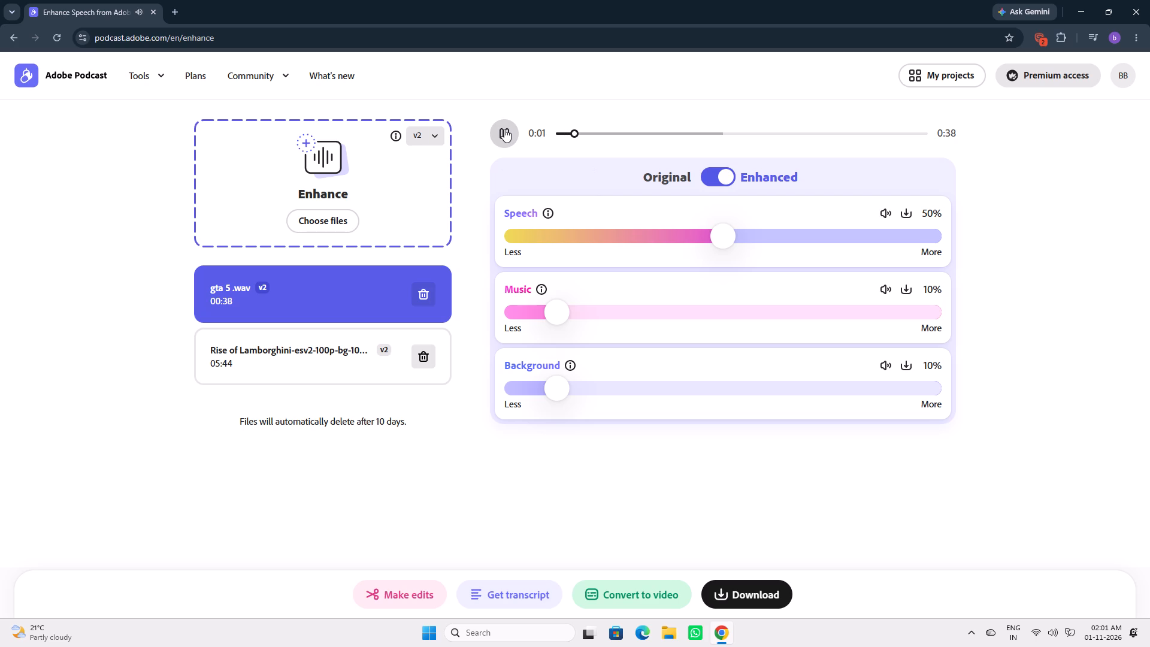
left_click(728, 179)
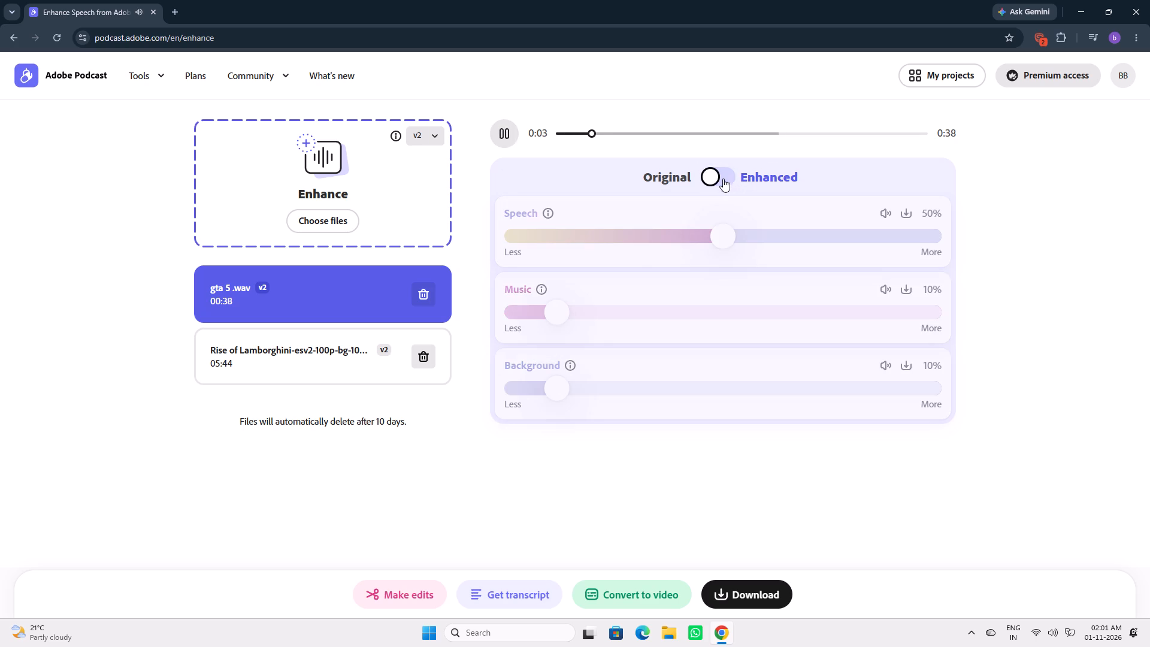
left_click(722, 177)
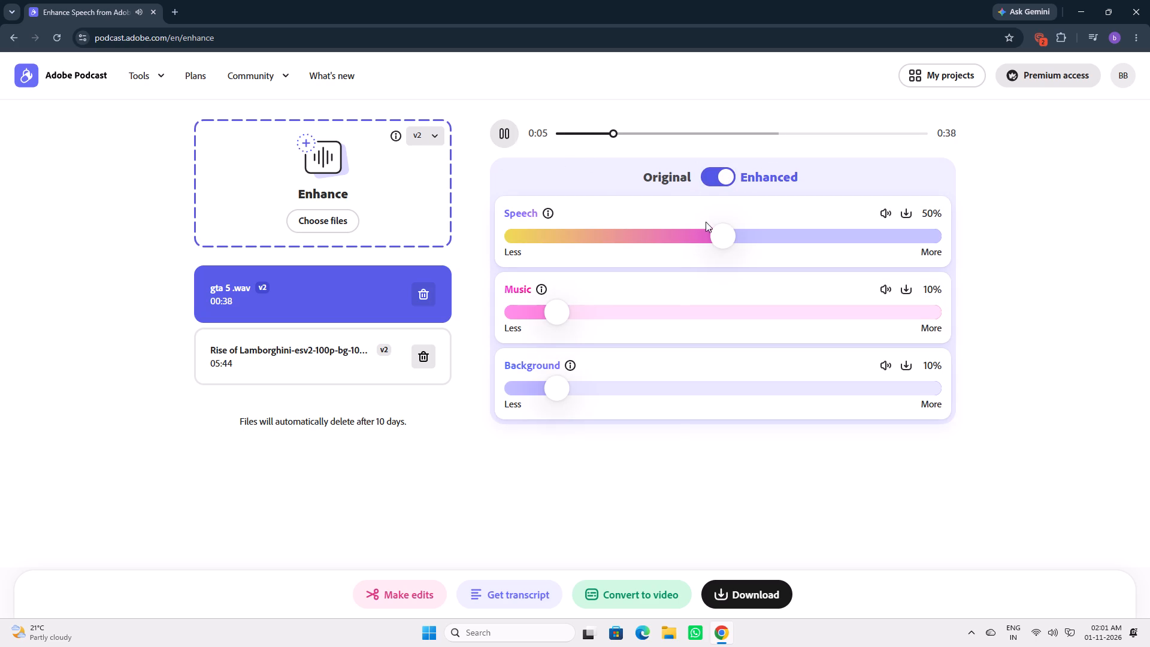
left_click(598, 134)
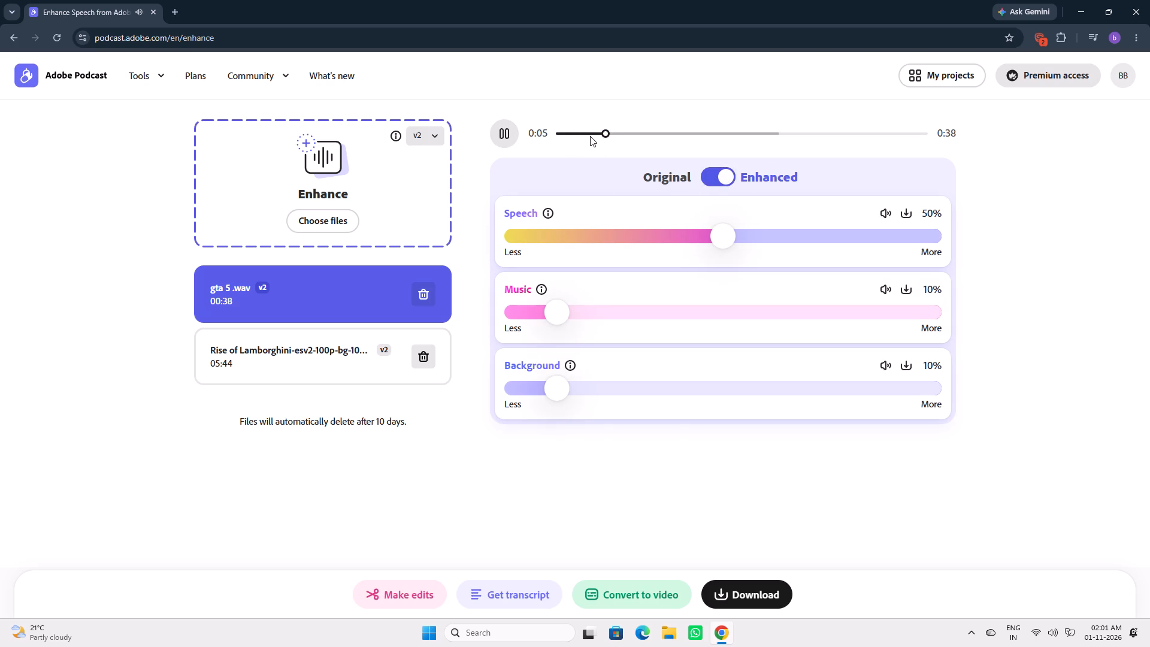
left_click(582, 132)
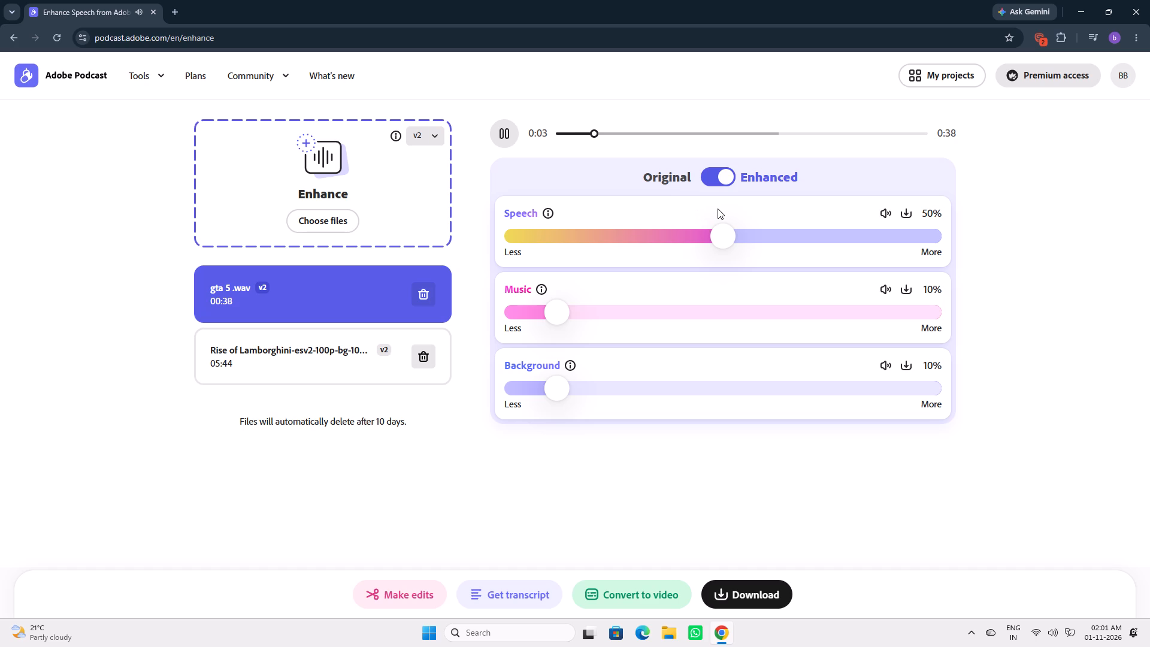